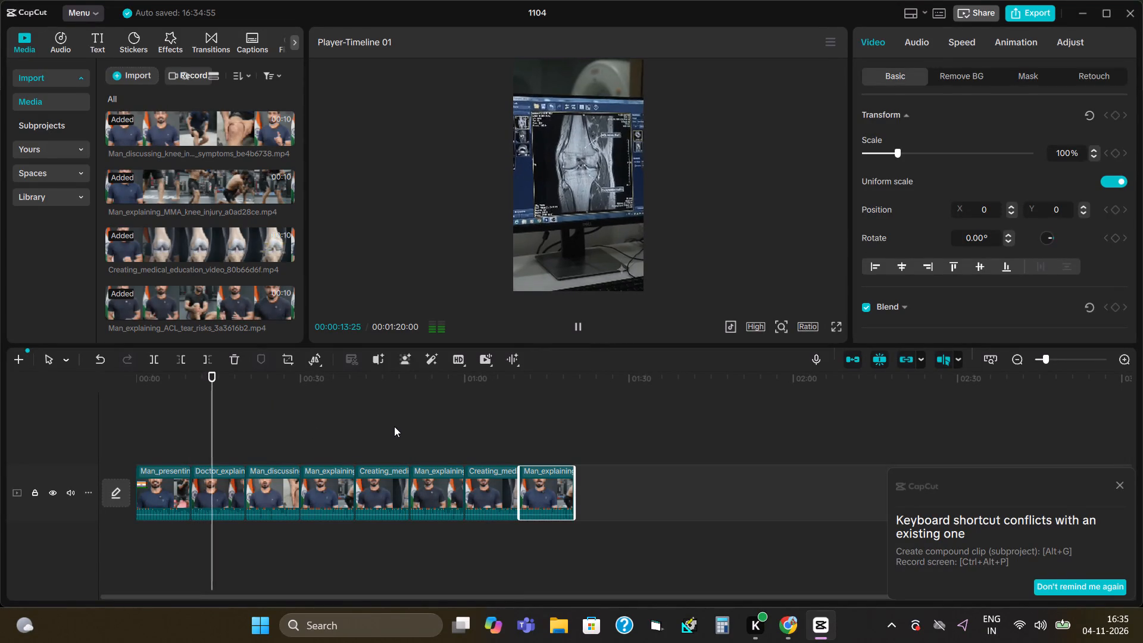
Select all eight clips on the timeline's main track and delete them.
left_click(211, 485)
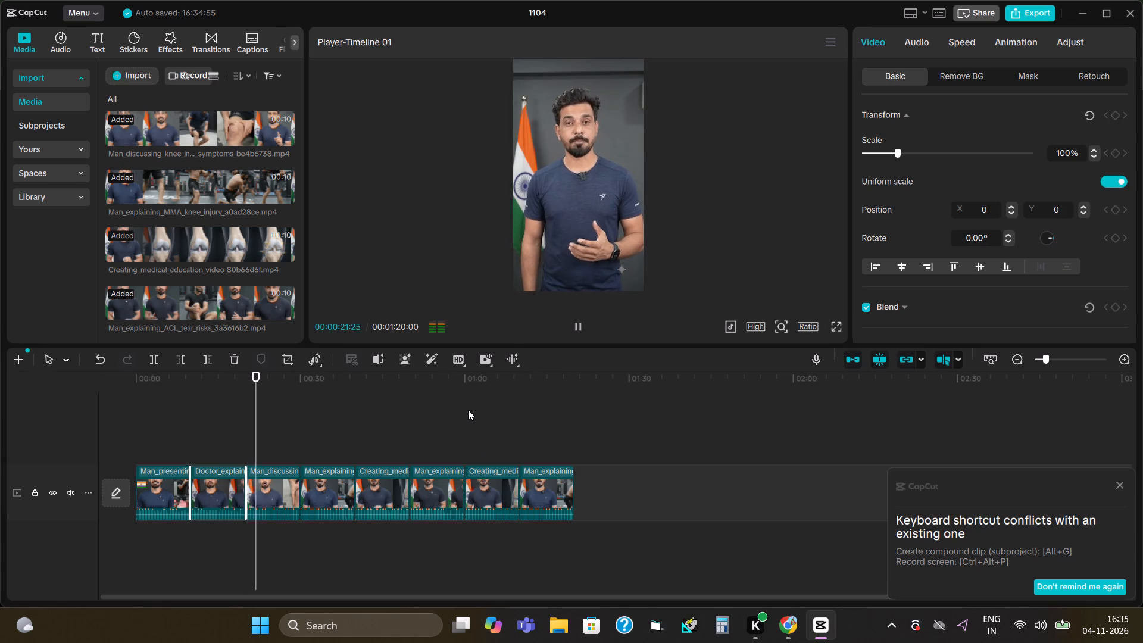
left_click(601, 536)
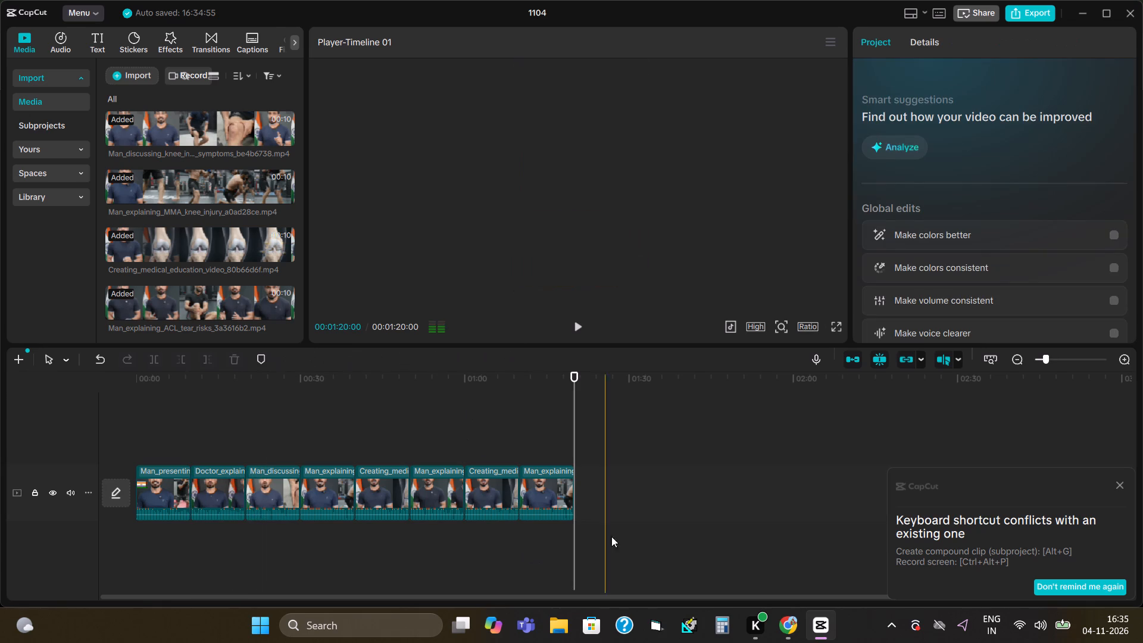
left_click_drag(576, 527, 115, 515)
left_click_drag(130, 432, 214, 502)
left_click(154, 447)
left_click_drag(139, 440, 165, 457)
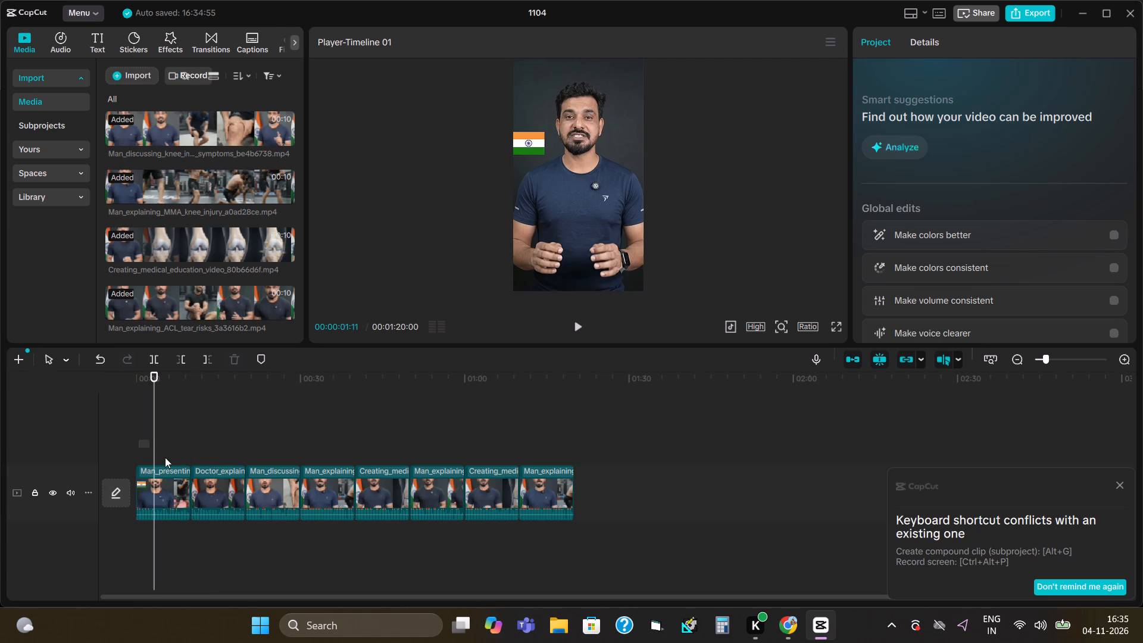
left_click_drag(165, 457, 580, 524)
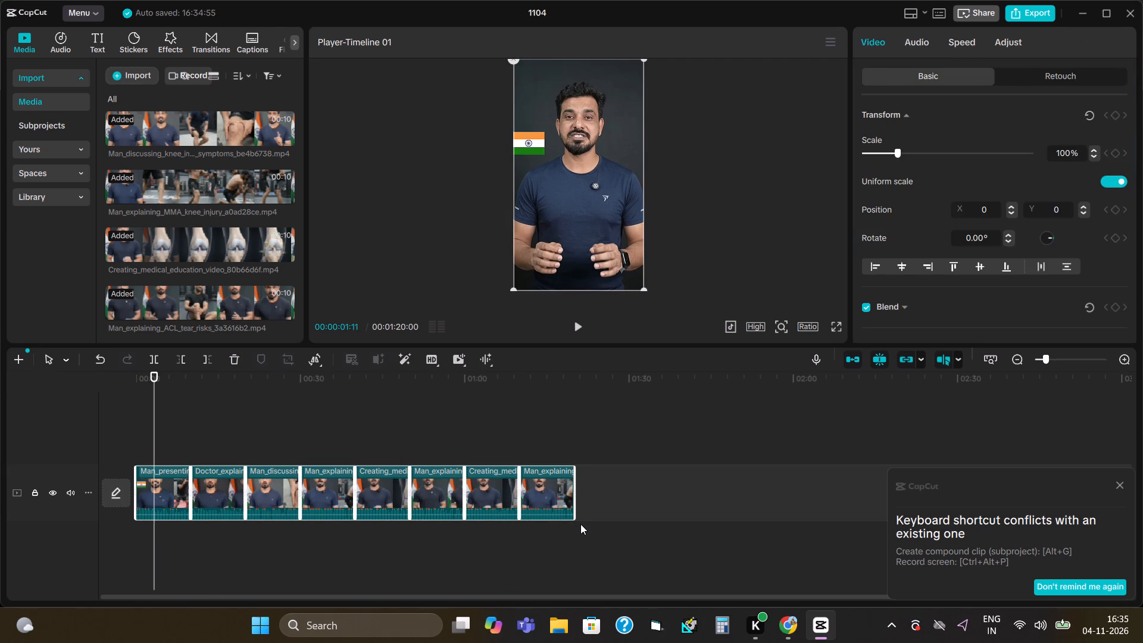
key("Delete")
Place Man_explaining_ACL_tear_risks_3a3616b2.mp4 at the start of the empty timeline and play it.
left_click(137, 277)
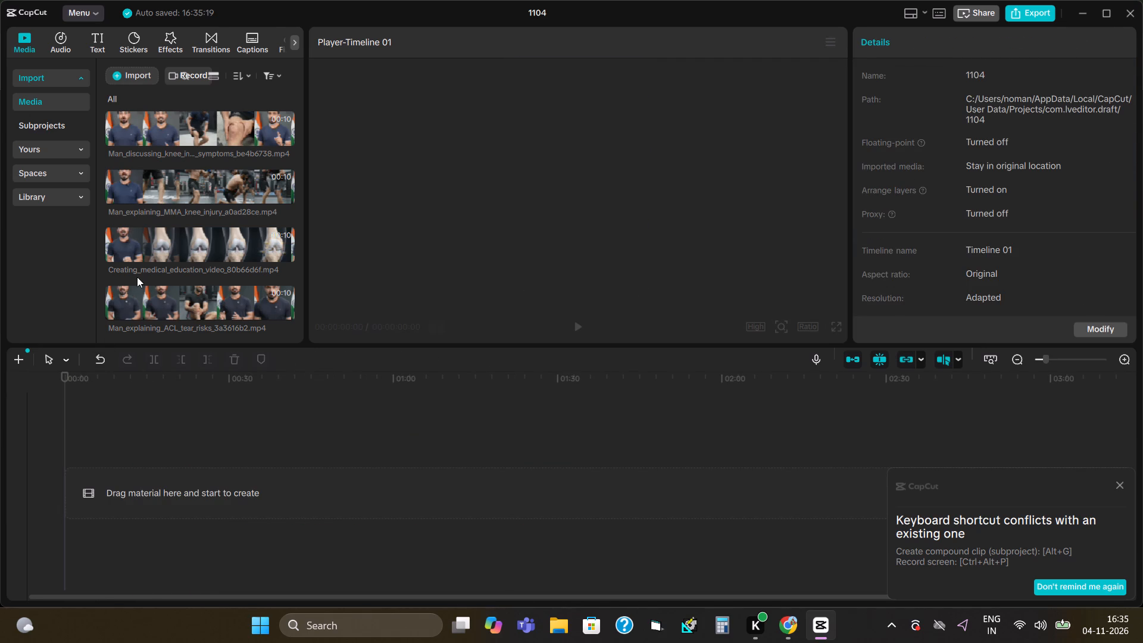
left_click_drag(139, 298, 147, 474)
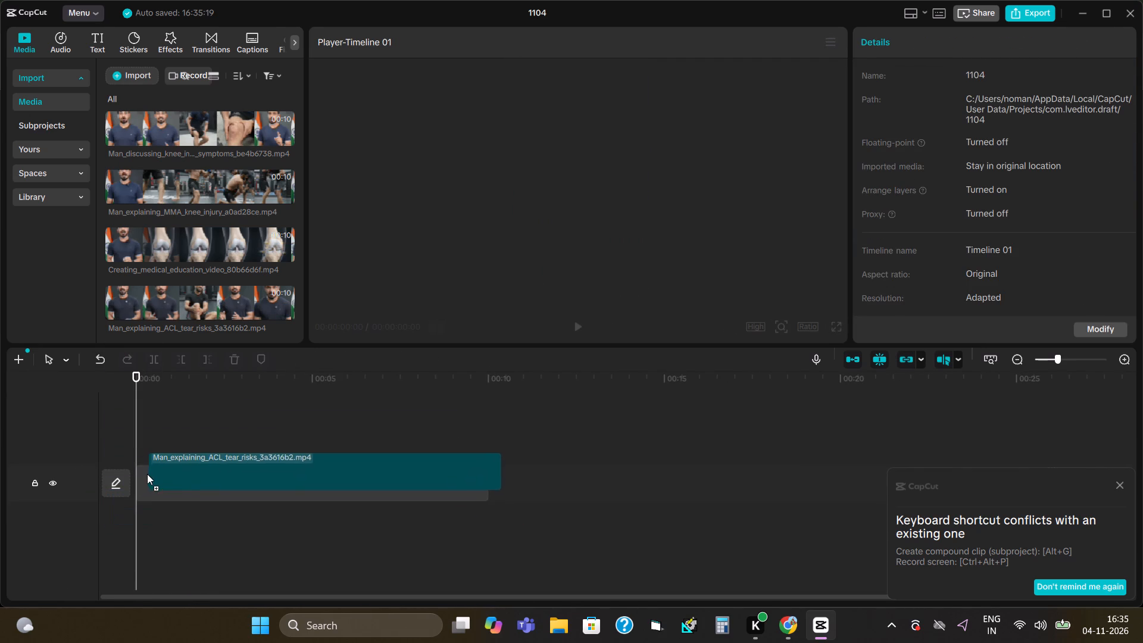
left_click_drag(147, 474, 146, 475)
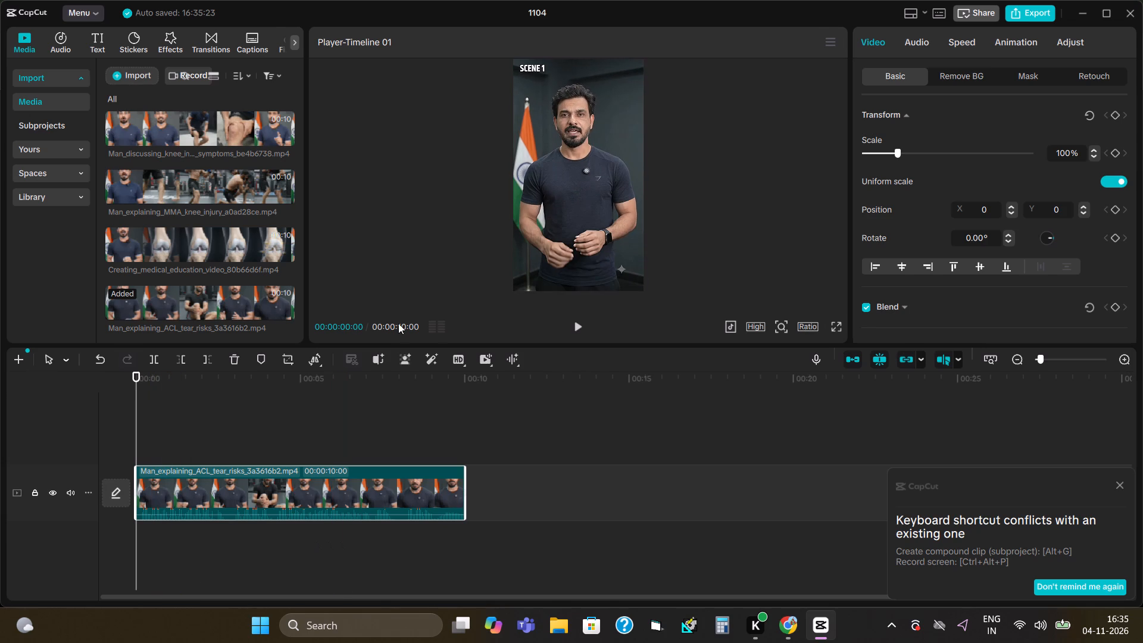
left_click(574, 328)
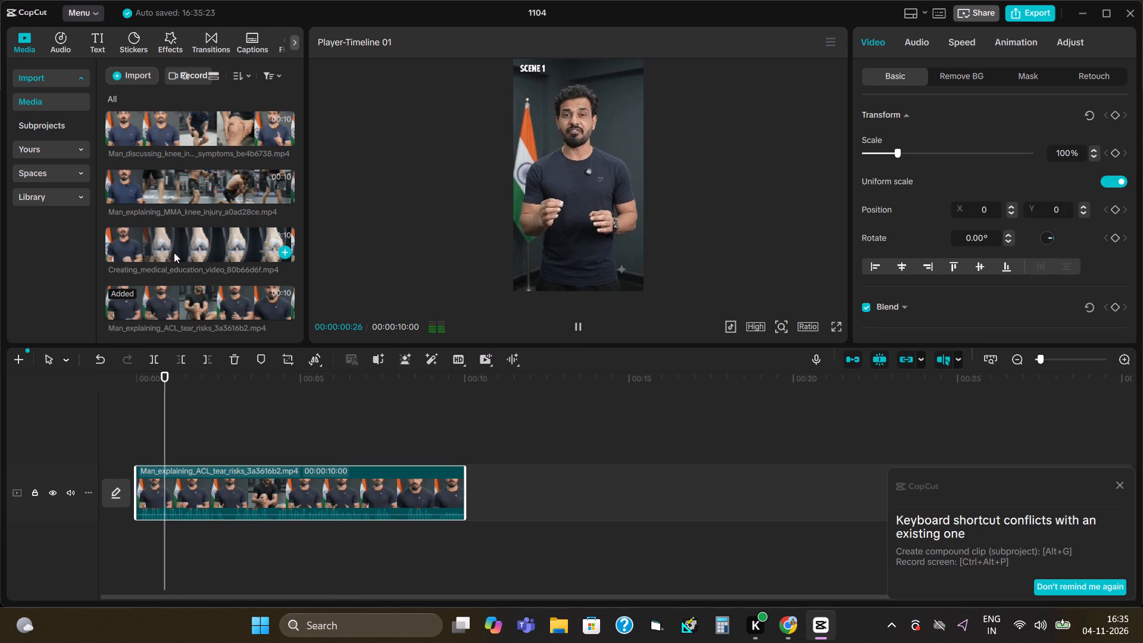
Preview Creating_medical_education_video_80b66d6f.mp4, check the scene order in Google Flow, and append the clip directly after the ACL tear risks clip.
left_click(172, 249)
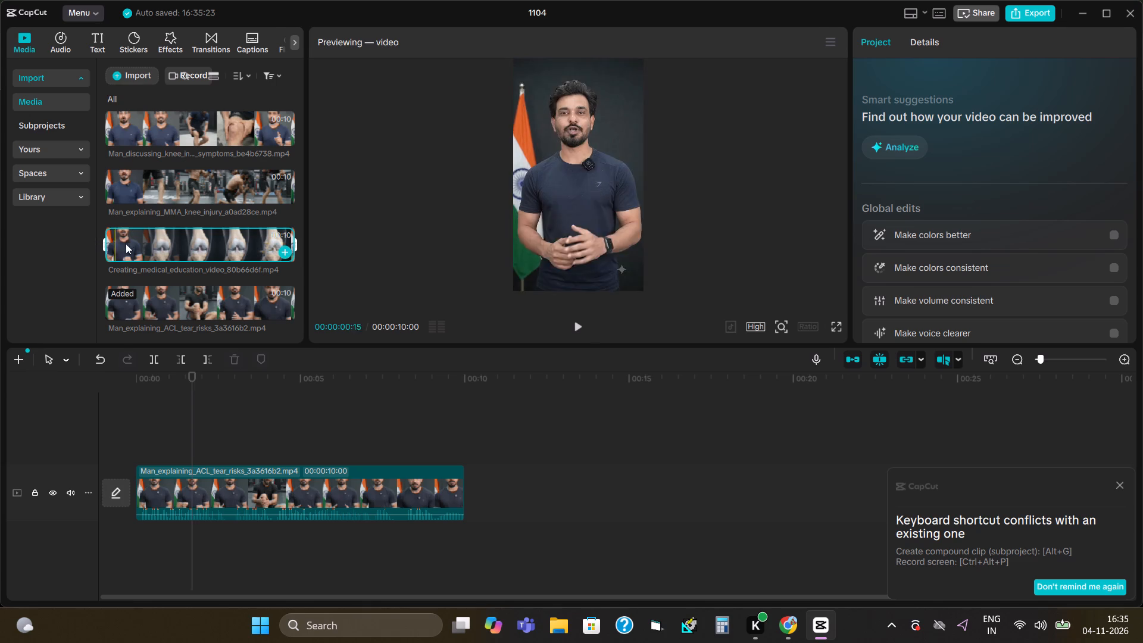
left_click(779, 628)
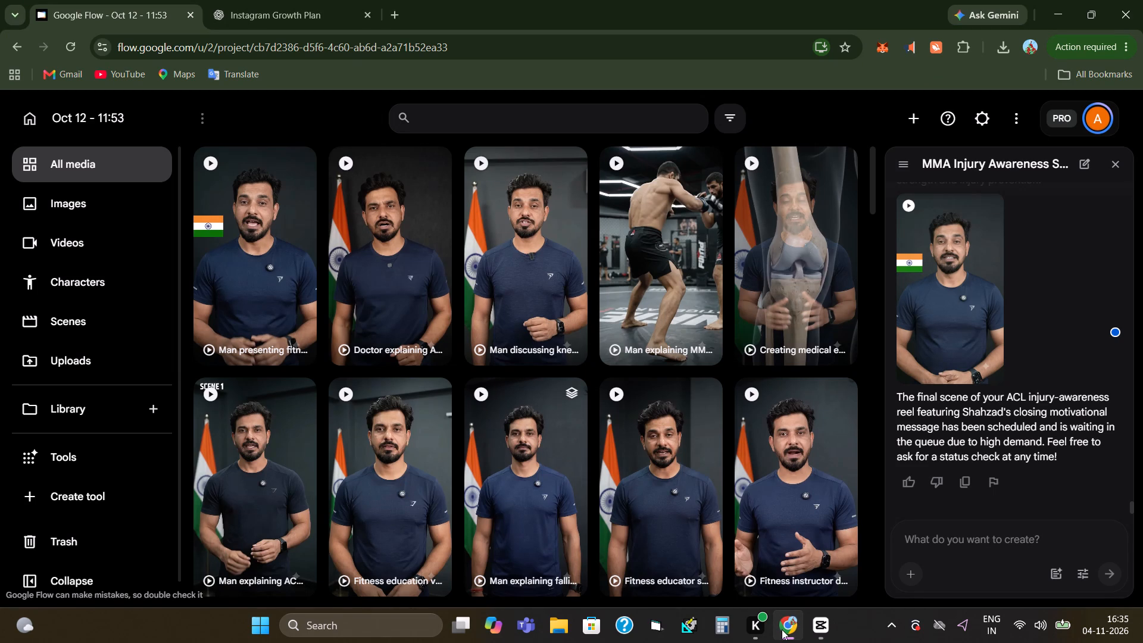
left_click(823, 625)
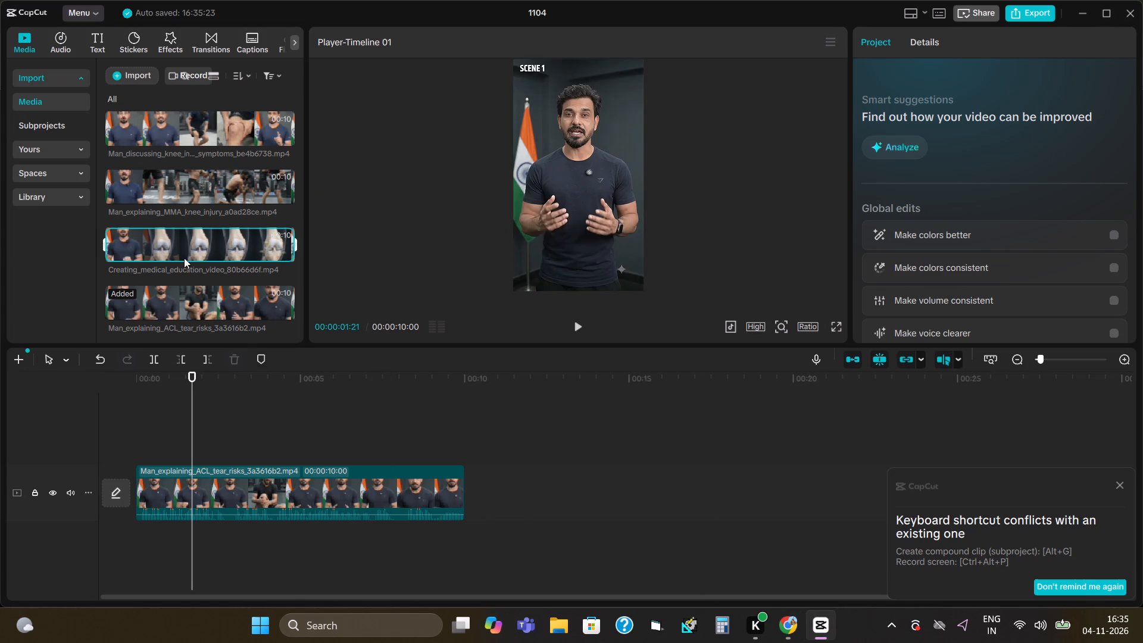
left_click_drag(173, 246, 461, 491)
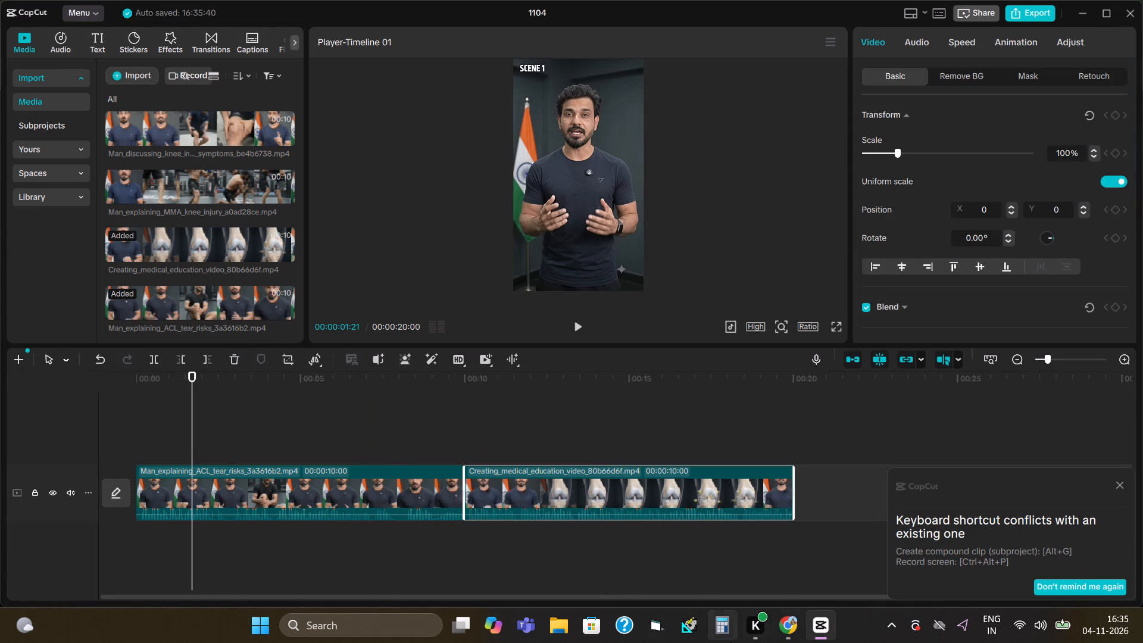
Check the scene order in Google Flow and append Man_explaining_MMA_knee_injury_a0ad28ce.mp4 after the medical education clip on the timeline.
left_click(785, 620)
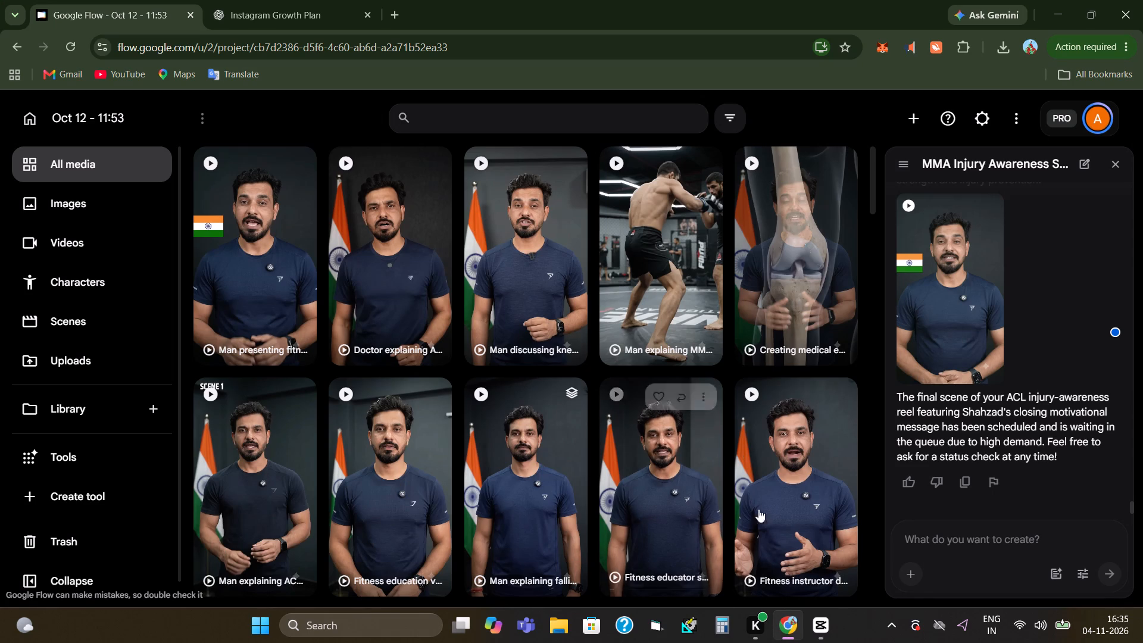
left_click(813, 633)
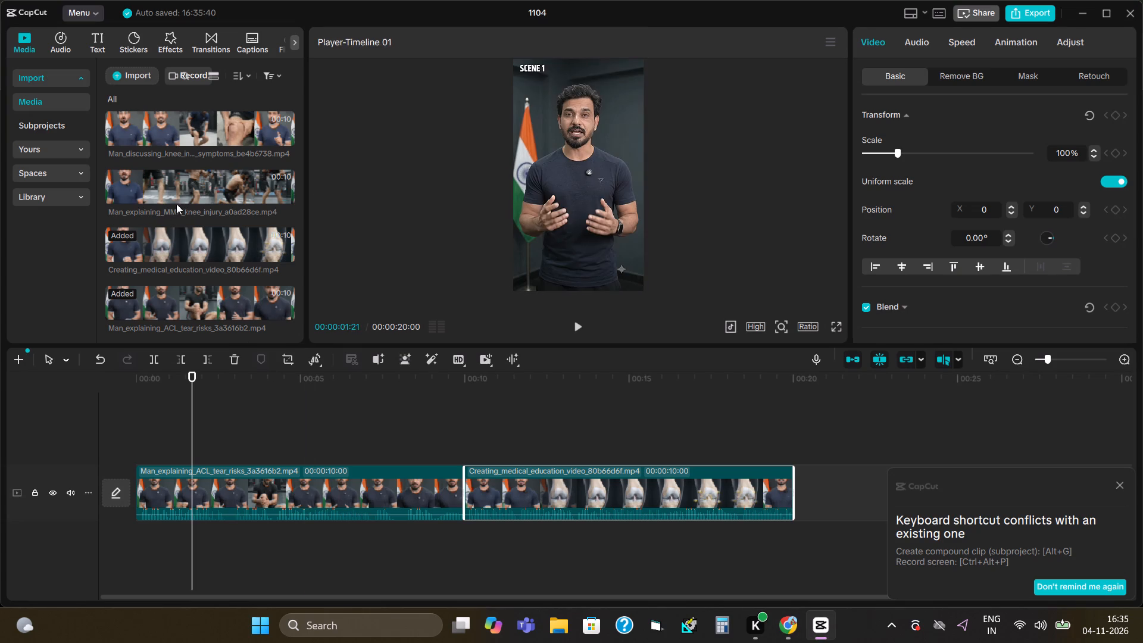
left_click(179, 201)
left_click_drag(164, 194, 174, 216)
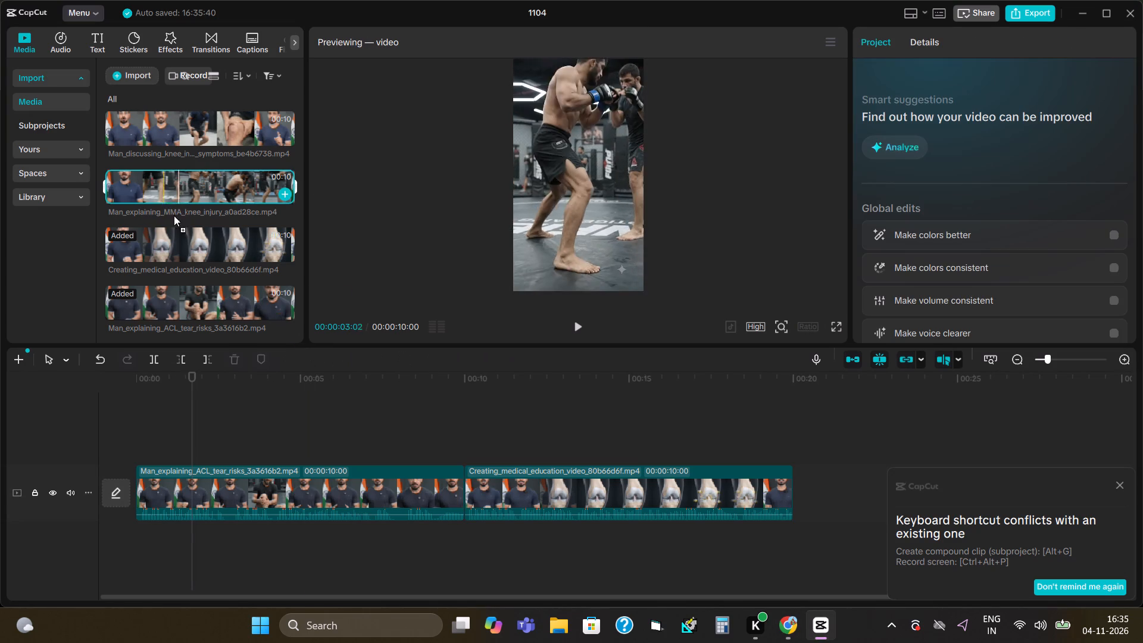
left_click_drag(174, 216, 806, 498)
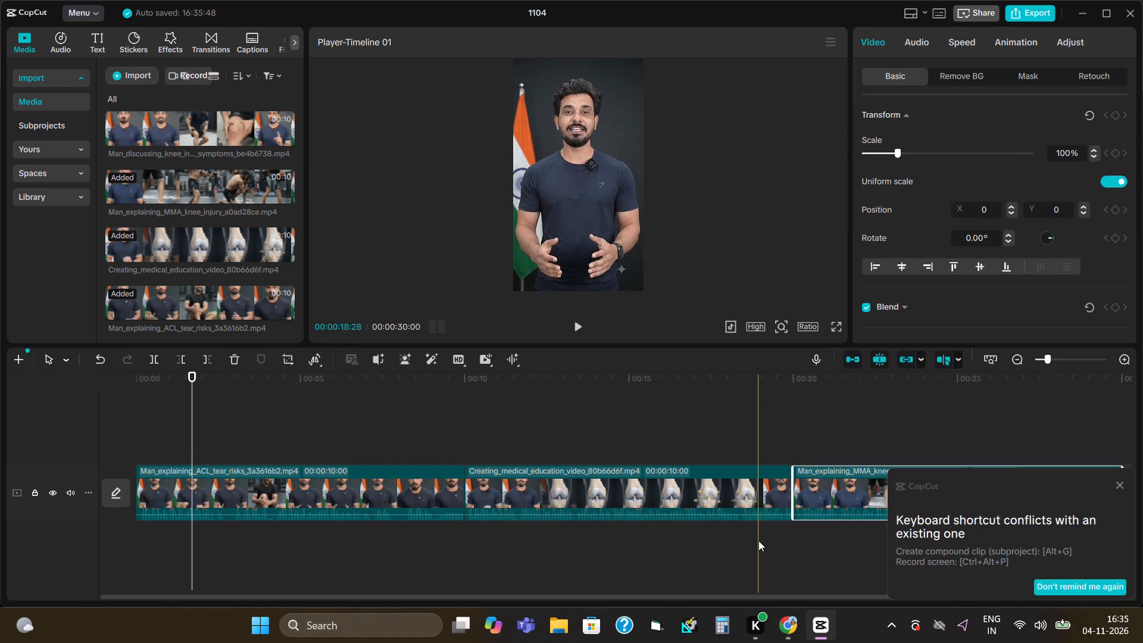
Close the keyboard shortcut conflict notification covering the timeline.
left_click(1117, 481)
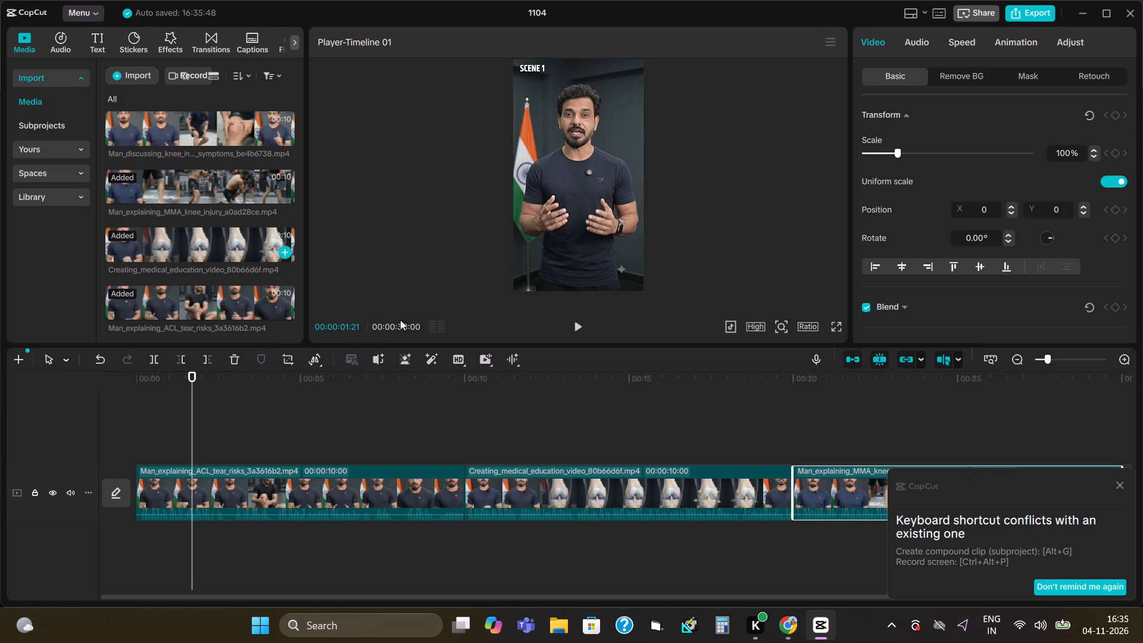
left_click(1120, 488)
Check the scene order in Google Flow and append Man_discussing_knee_injury_symptoms_be4b6738.mp4 after the MMA knee injury clip.
left_click_drag(854, 598, 1142, 642)
left_click(801, 627)
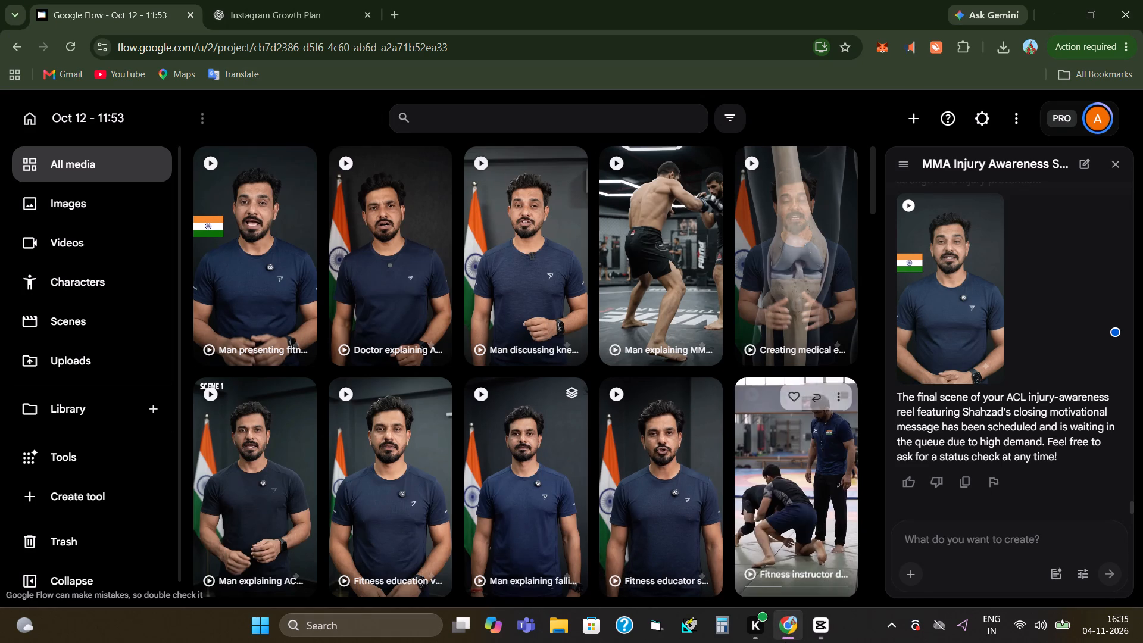
left_click(813, 634)
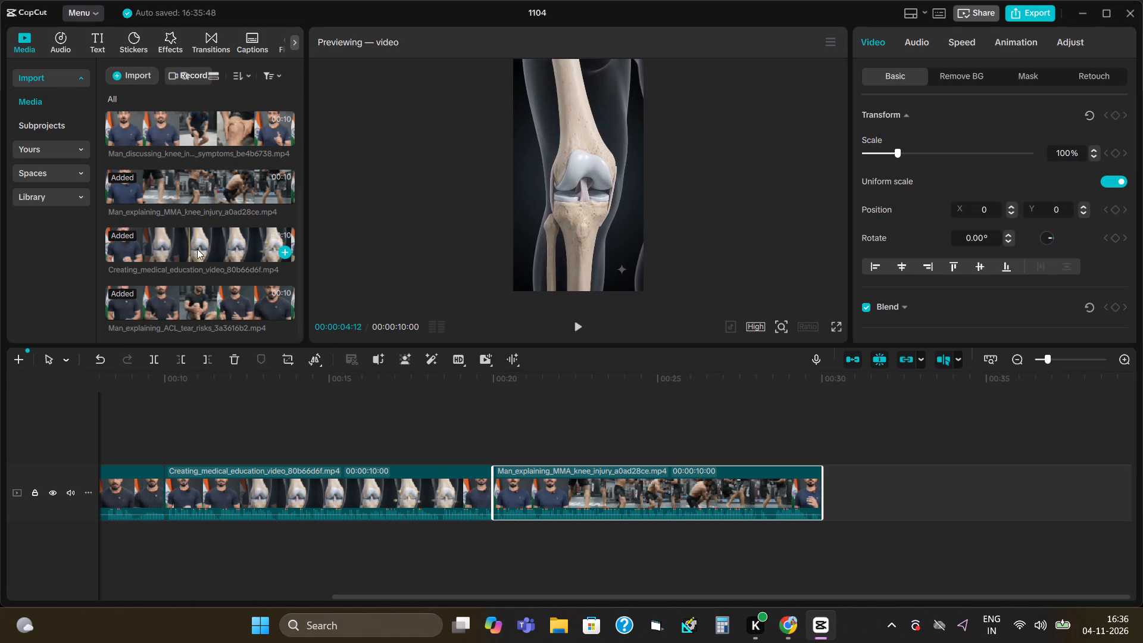
scroll(250, 213, "up", 1)
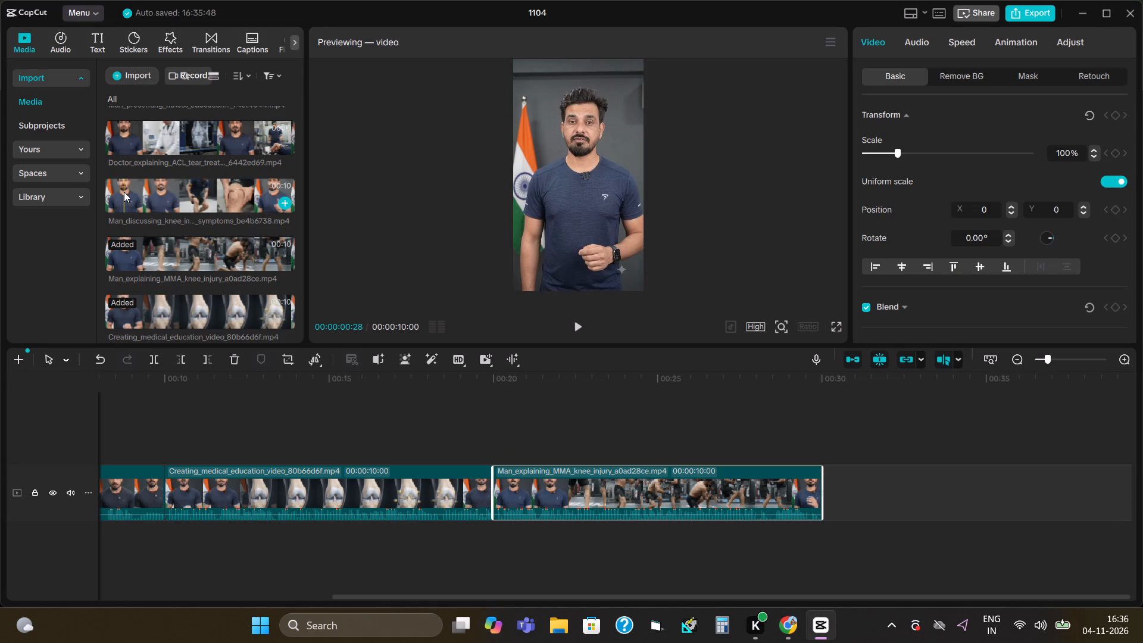
left_click_drag(124, 192, 832, 501)
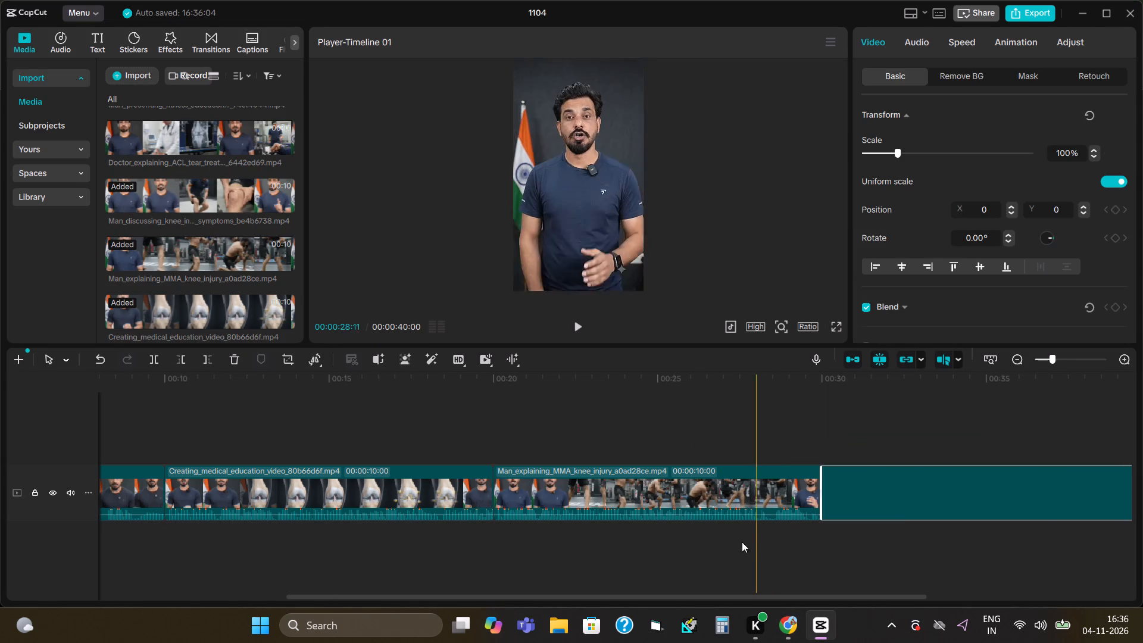
Check the scene order in Google Flow and append the Doctor_explaining_ACL_tear_treat… clip after the knee injury symptoms clip.
left_click_drag(683, 599, 1037, 642)
left_click(786, 633)
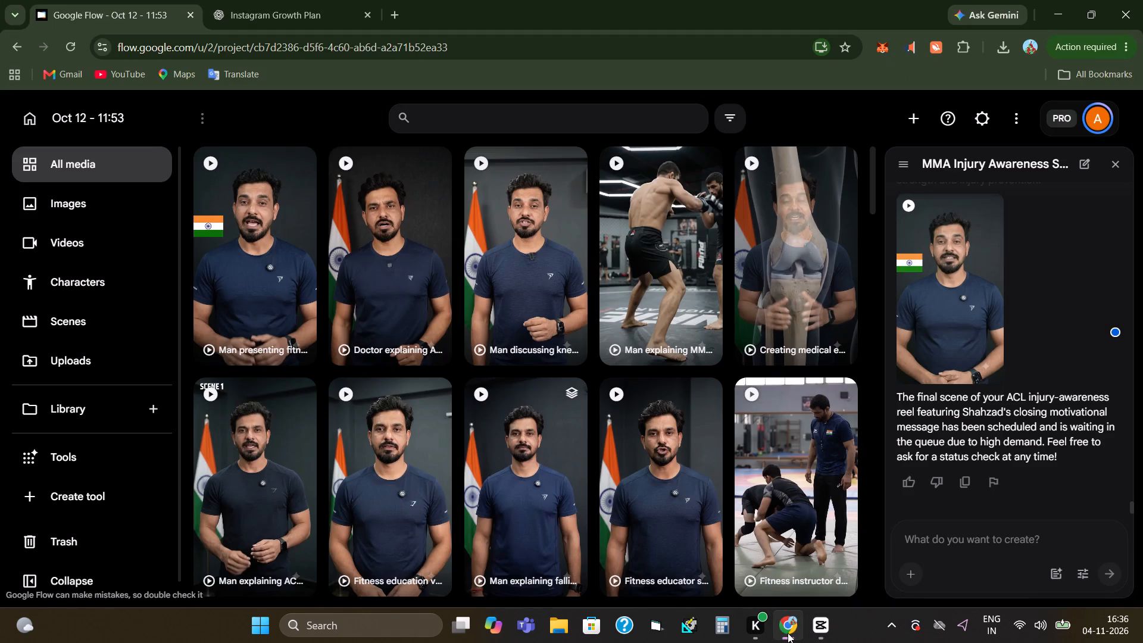
left_click(828, 635)
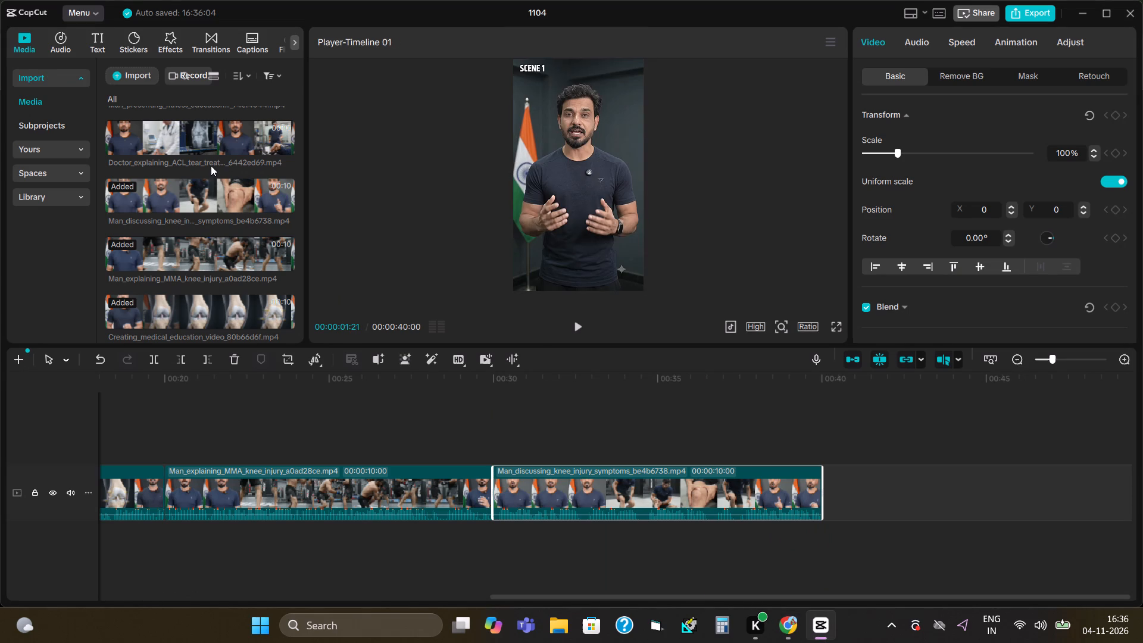
left_click_drag(149, 143, 822, 493)
Append the Man_presenting_fitness_education… clip as the last clip on the timeline, after the doctor's ACL treatment clip.
left_click_drag(721, 597, 983, 618)
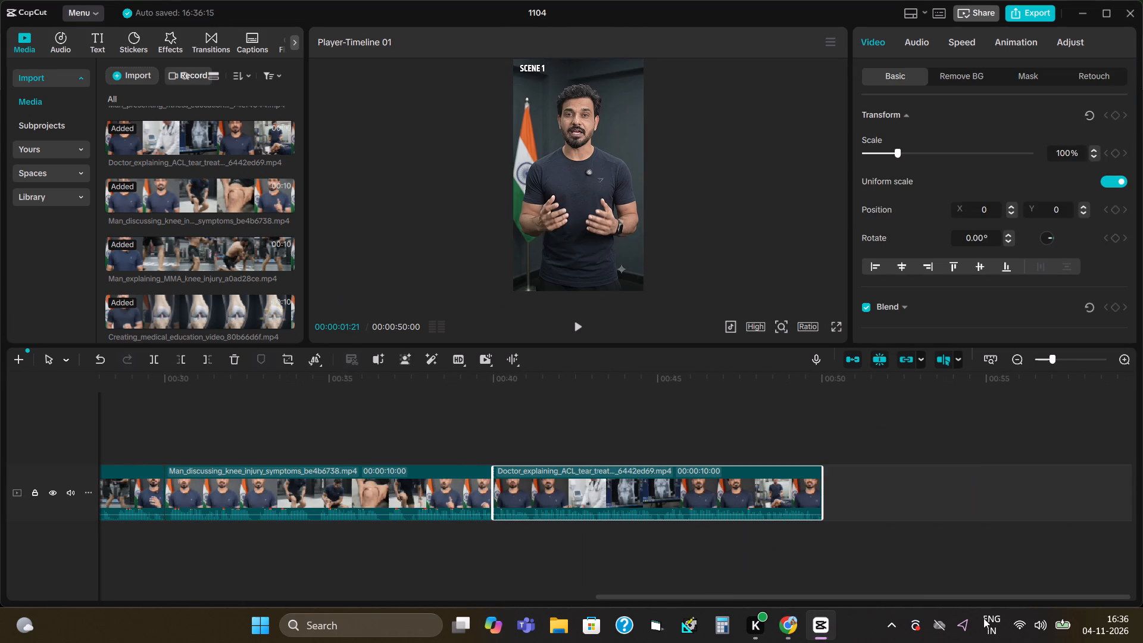
left_click_drag(983, 618, 1063, 638)
scroll(215, 159, "up", 3)
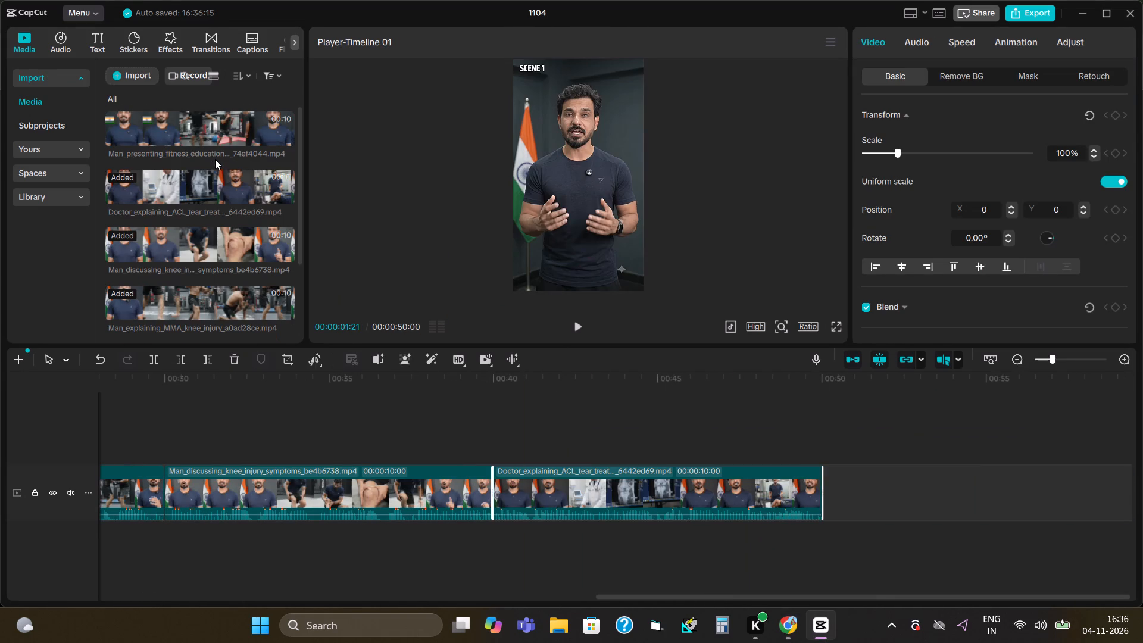
left_click_drag(167, 123, 833, 486)
Open the video effects library and try to reload its content.
left_click_drag(615, 594, 169, 566)
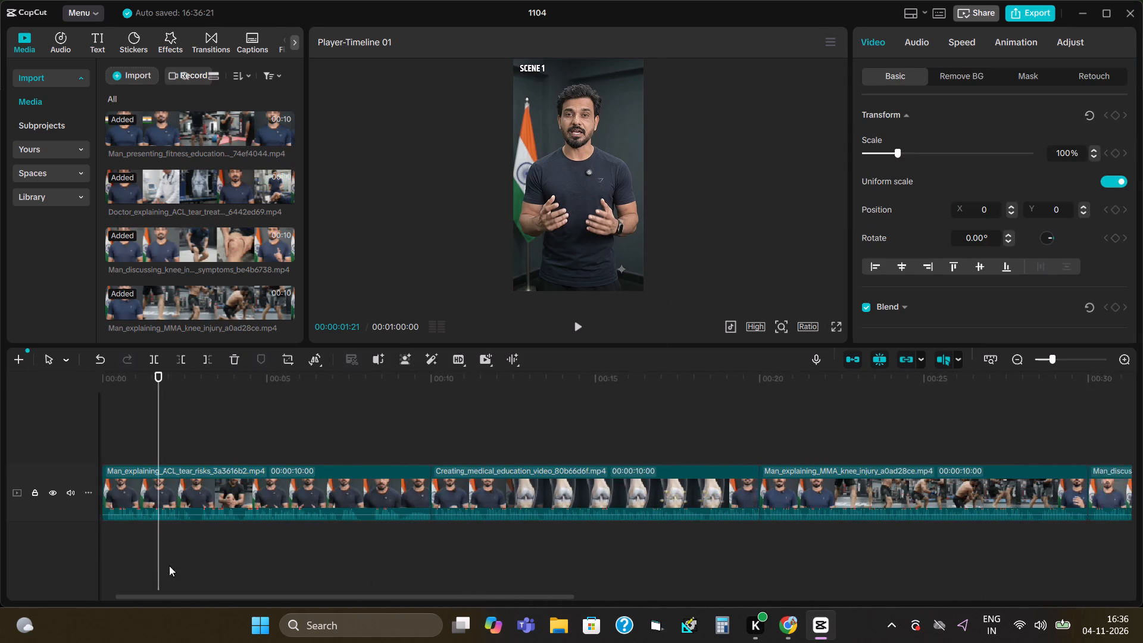
left_click_drag(169, 566, 0, 575)
left_click(176, 54)
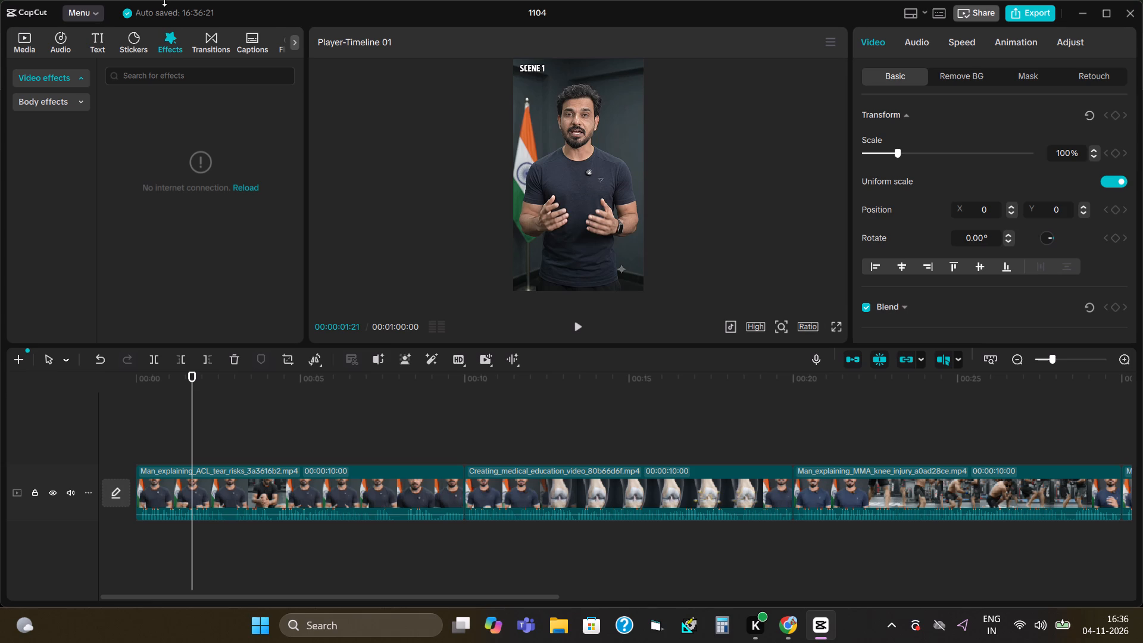
left_click(243, 185)
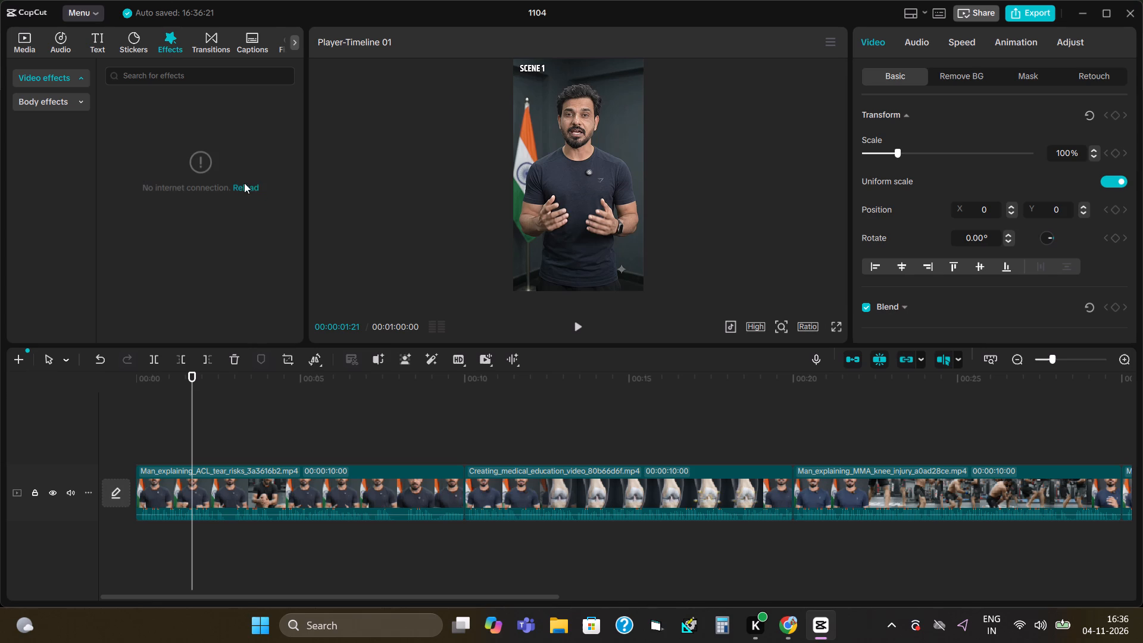
left_click(243, 183)
left_click(242, 186)
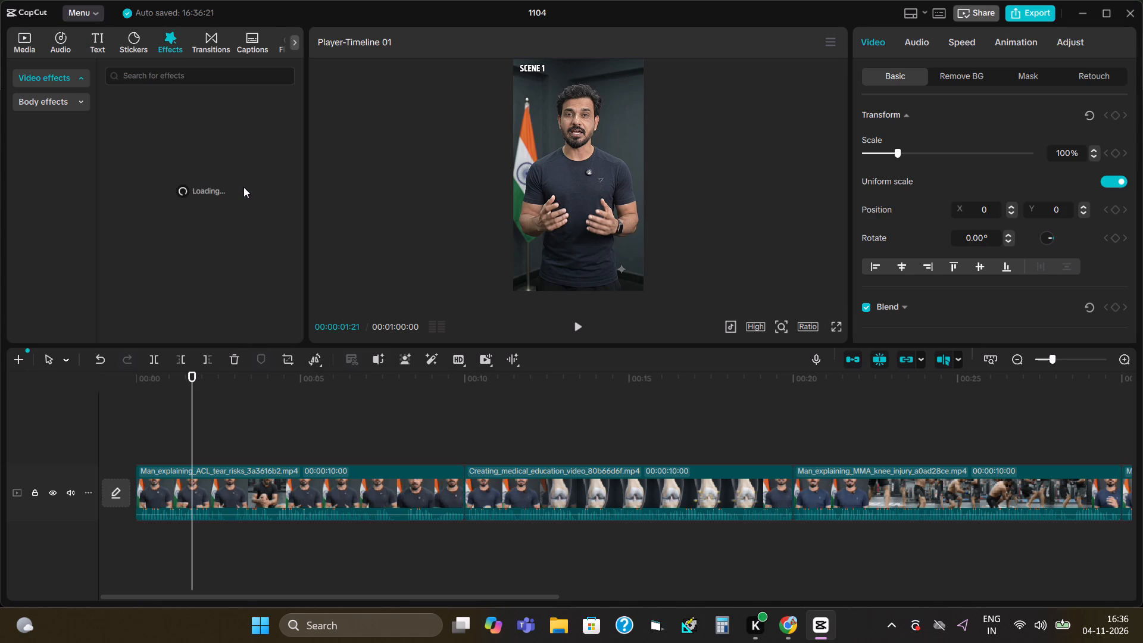
left_click(249, 184)
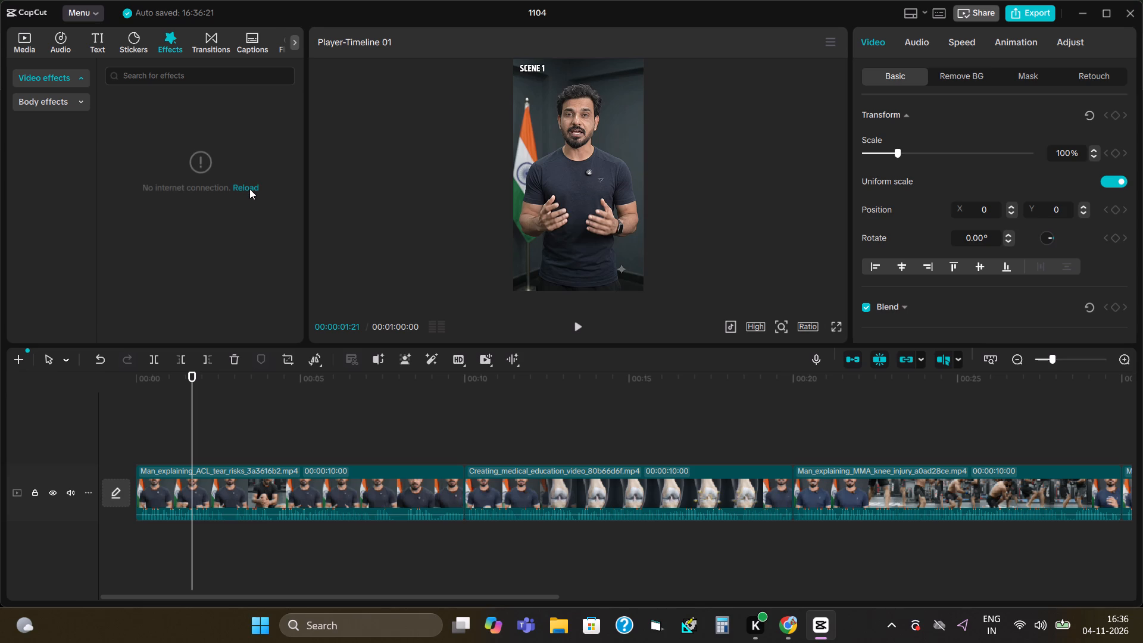
left_click(251, 188)
Search the computer for an installed VPN app and launch TurboVPN.
left_click(417, 624)
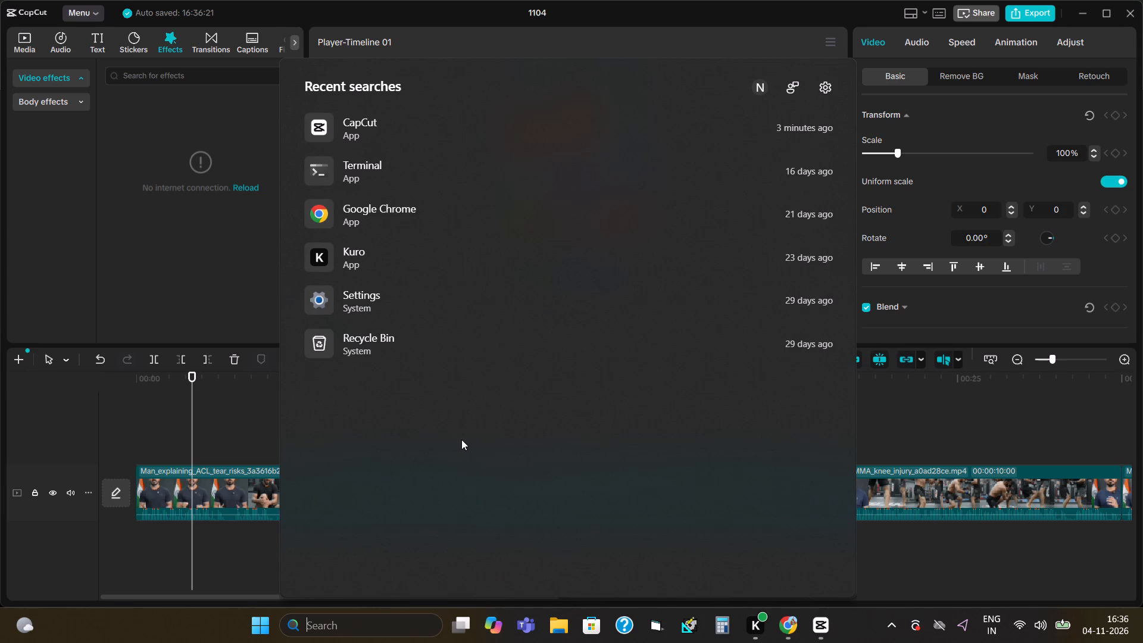
type("vpn")
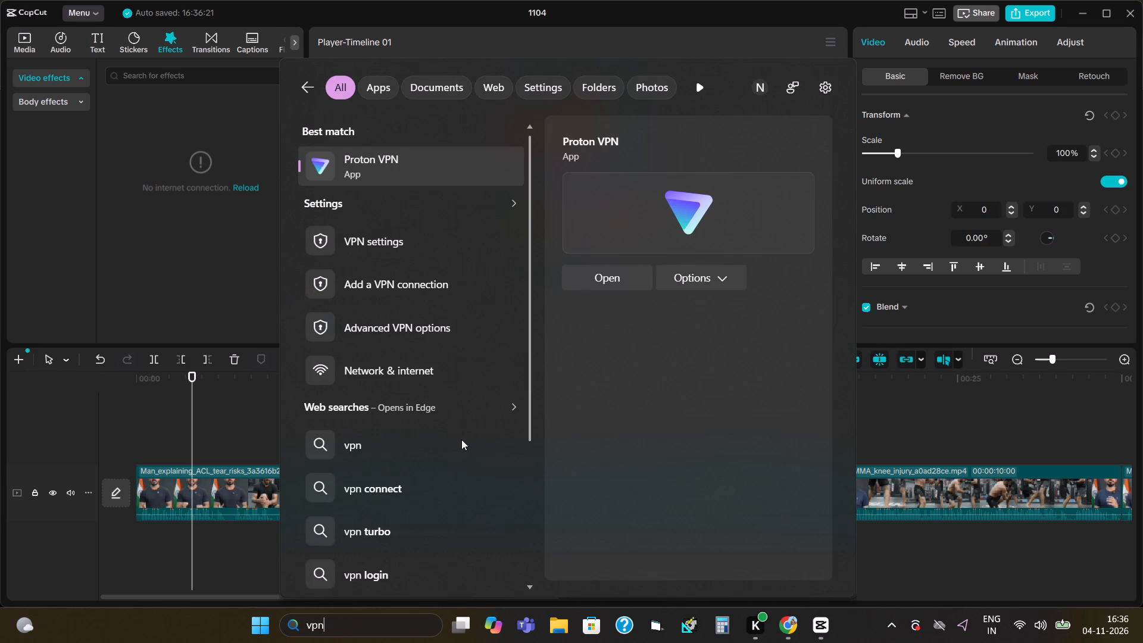
scroll(496, 326, "down", 5)
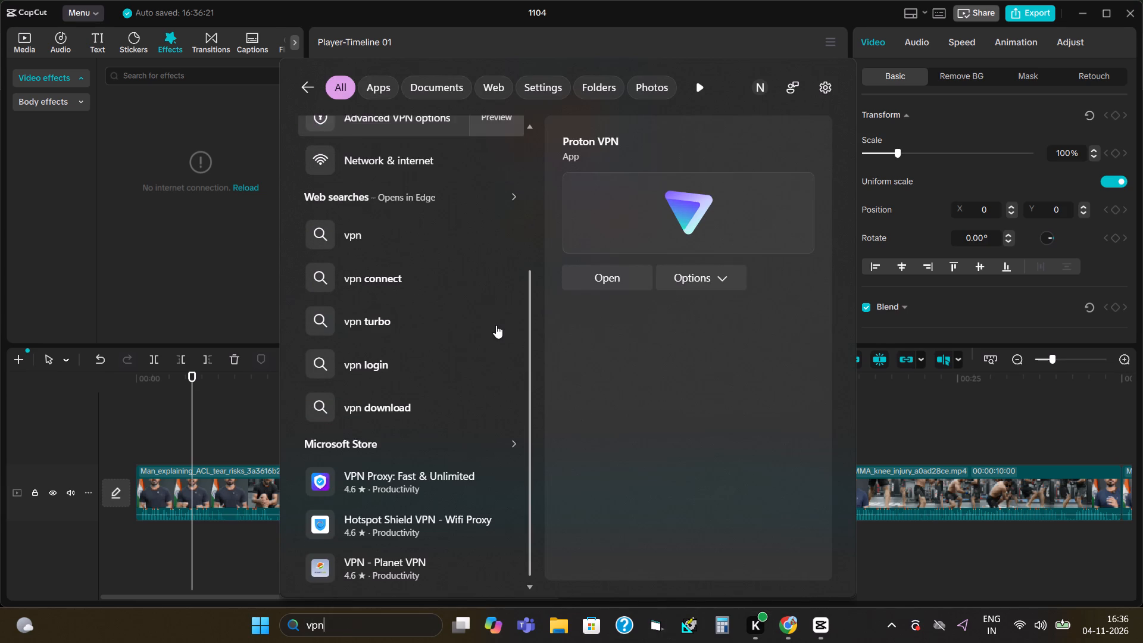
scroll(496, 325, "down", 5)
scroll(495, 325, "up", 5)
scroll(495, 326, "down", 5)
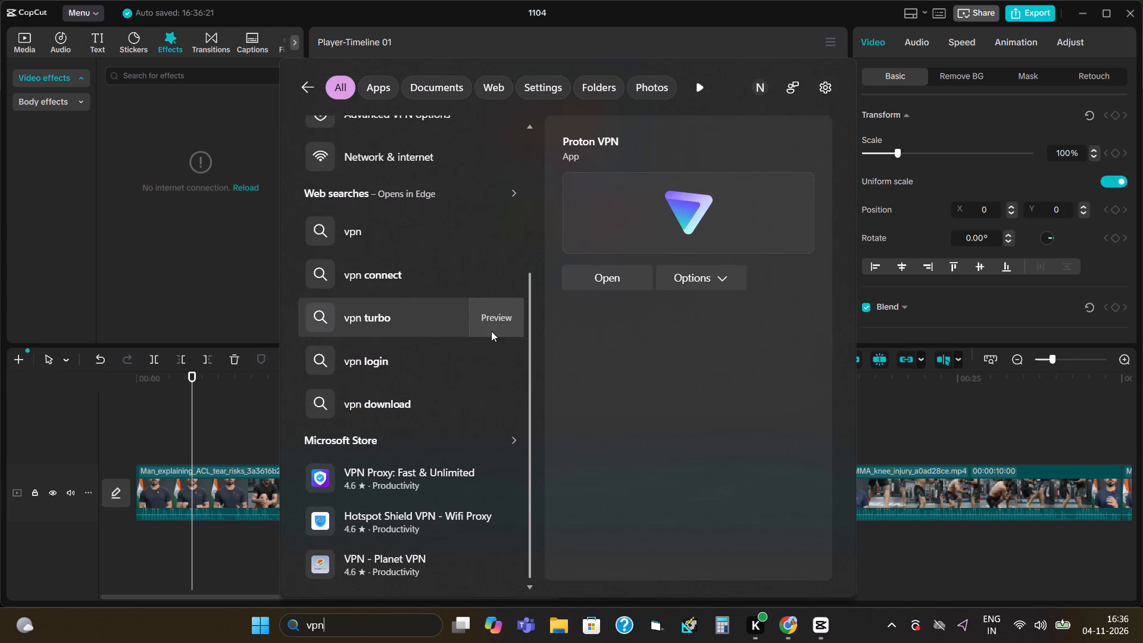
scroll(473, 326, "up", 7)
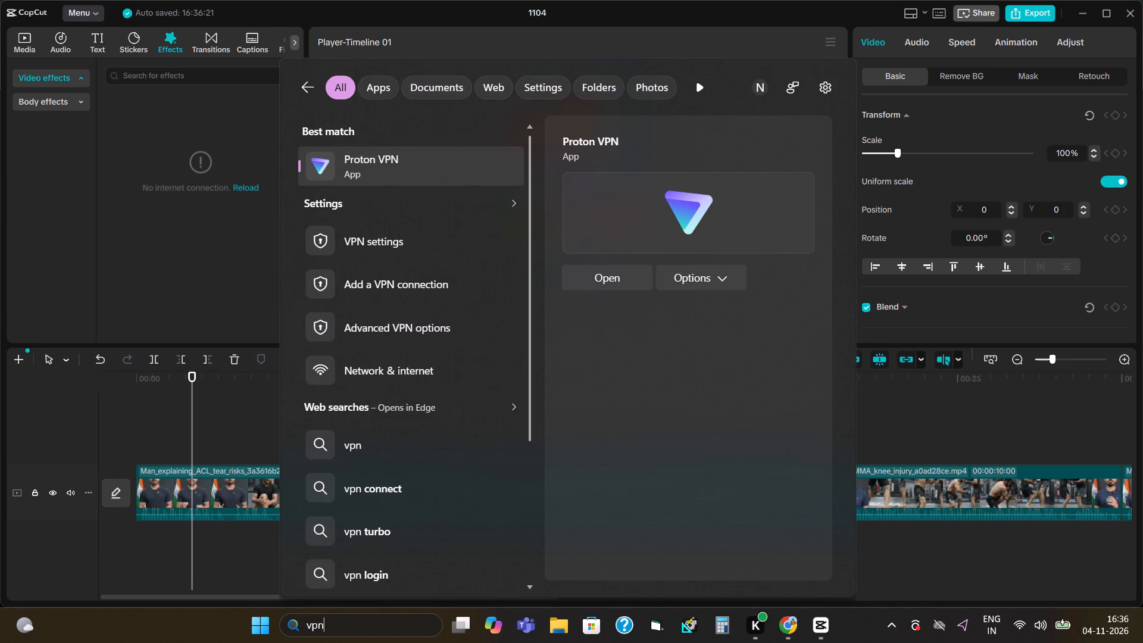
left_click_drag(339, 622, 264, 624)
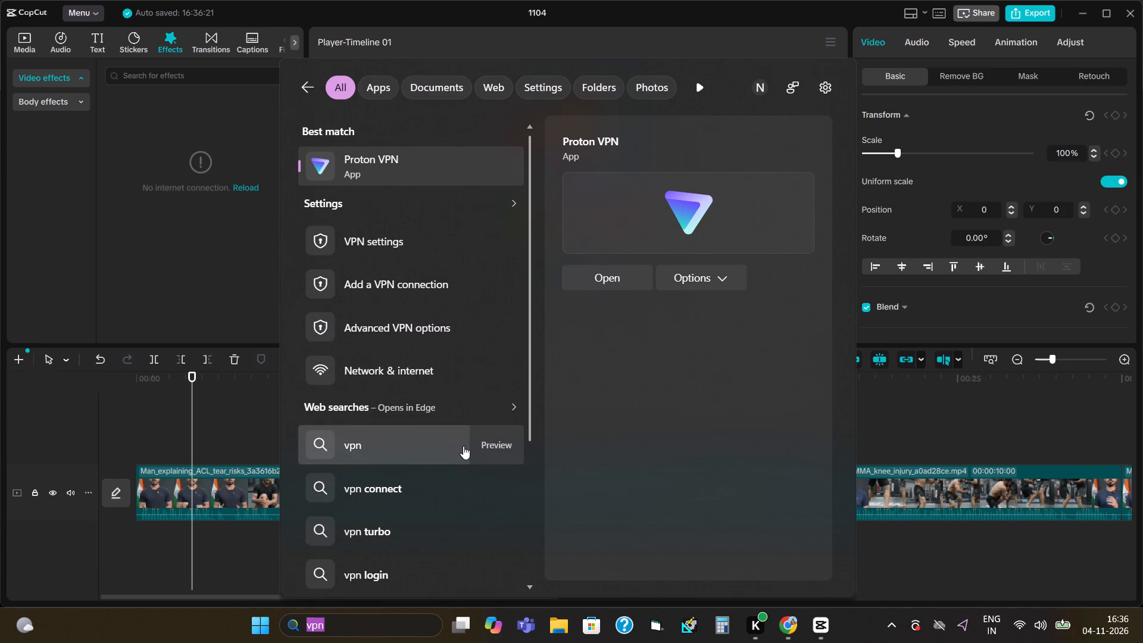
type("tur")
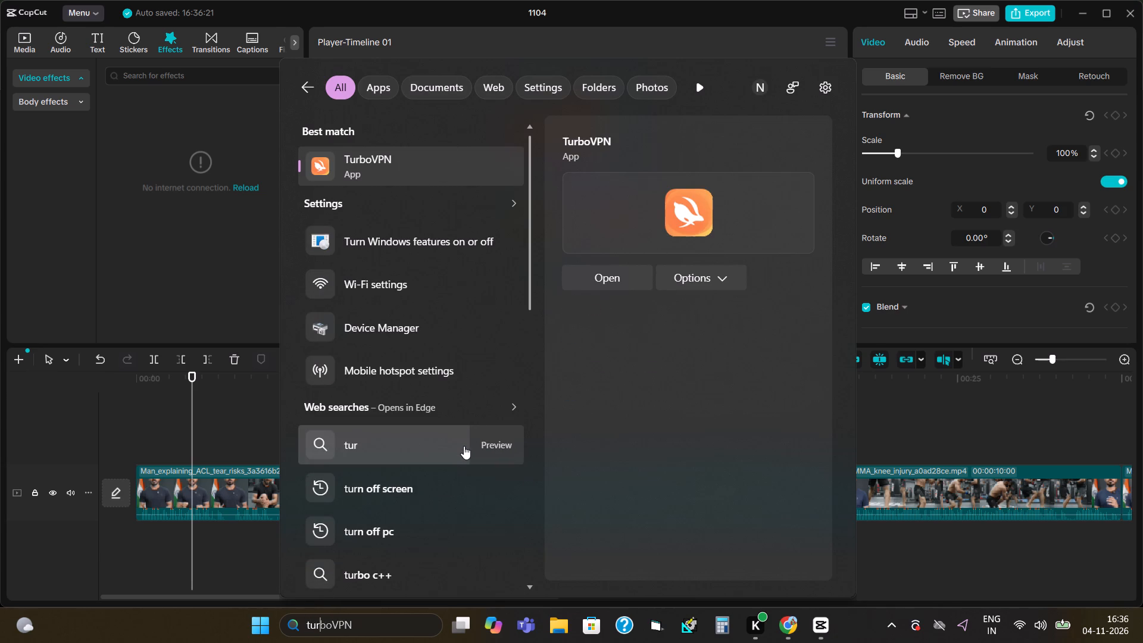
left_click(384, 155)
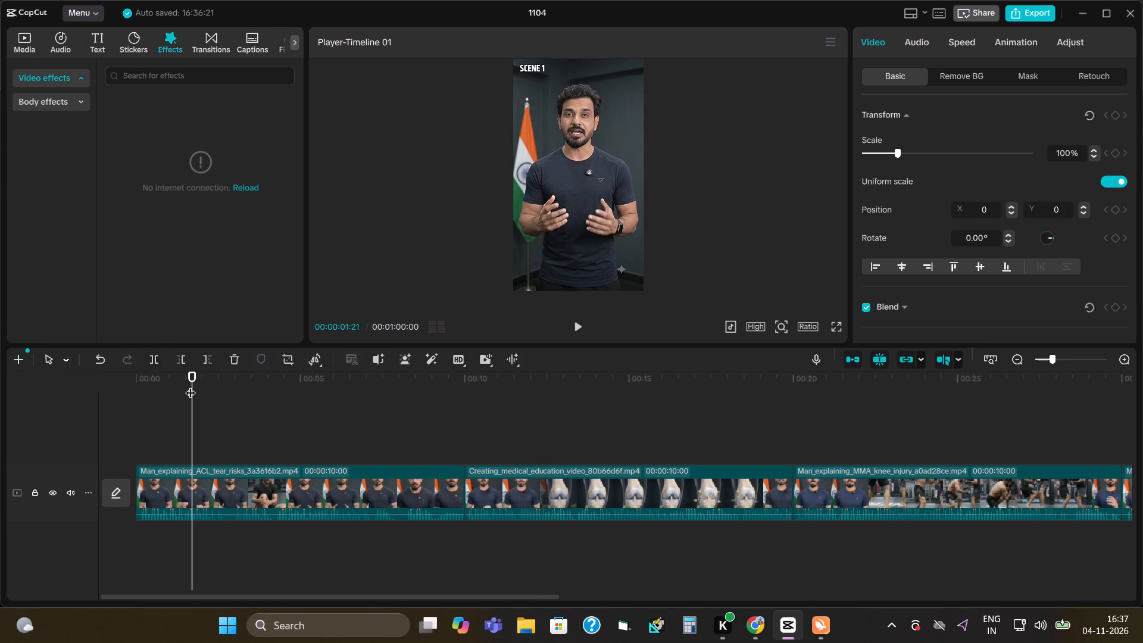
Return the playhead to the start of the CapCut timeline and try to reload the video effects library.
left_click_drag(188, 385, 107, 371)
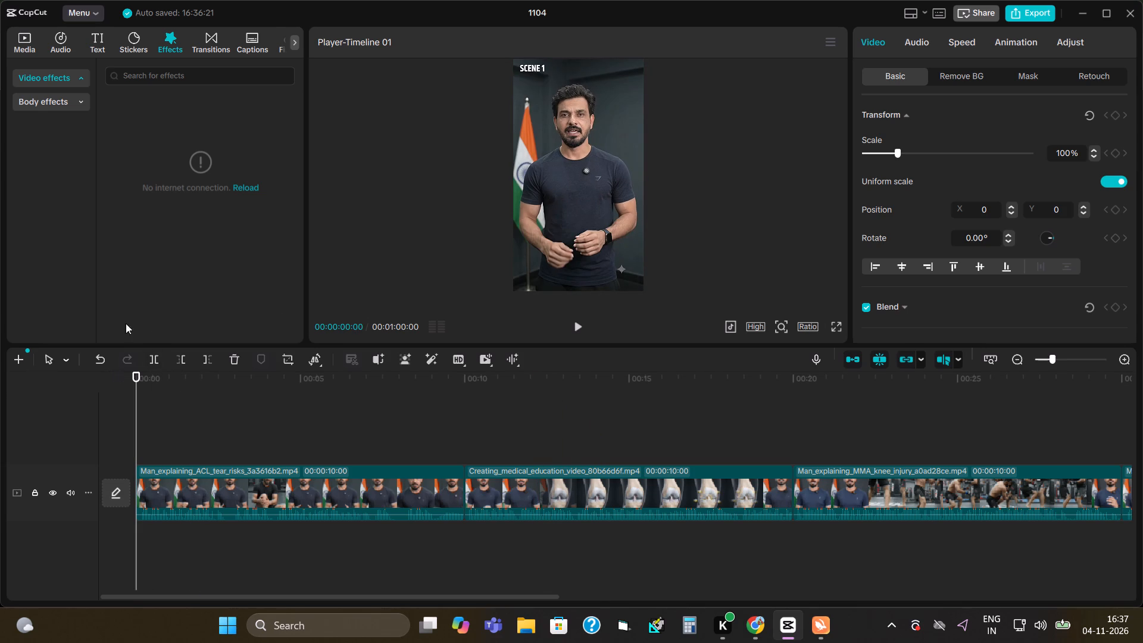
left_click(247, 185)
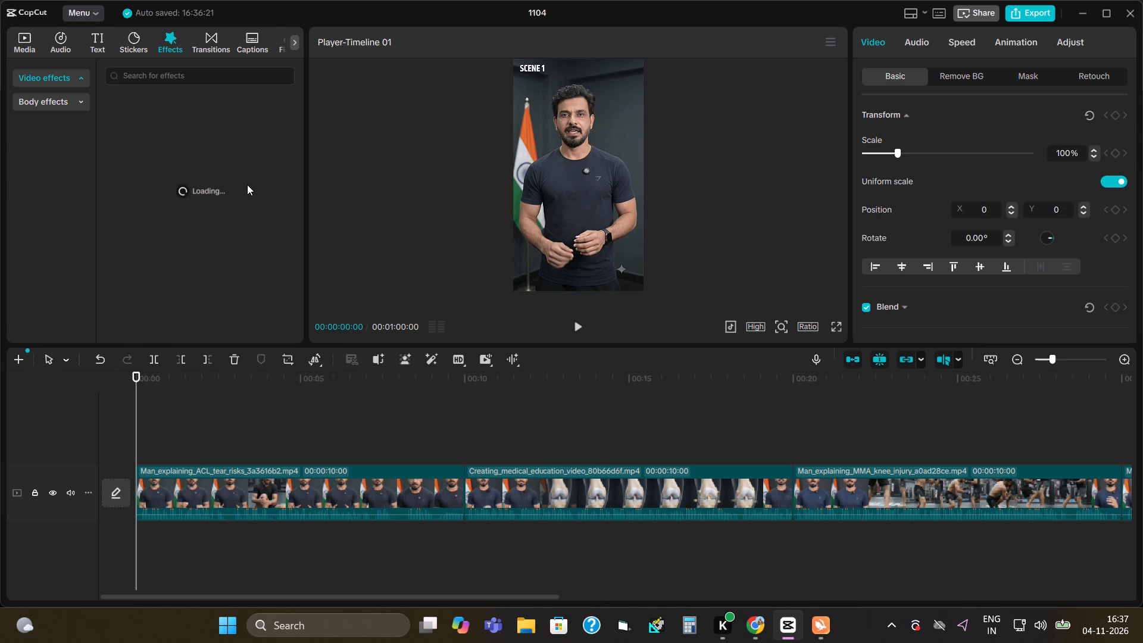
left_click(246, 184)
Close project 1104 and create a new empty project.
left_click(1132, 16)
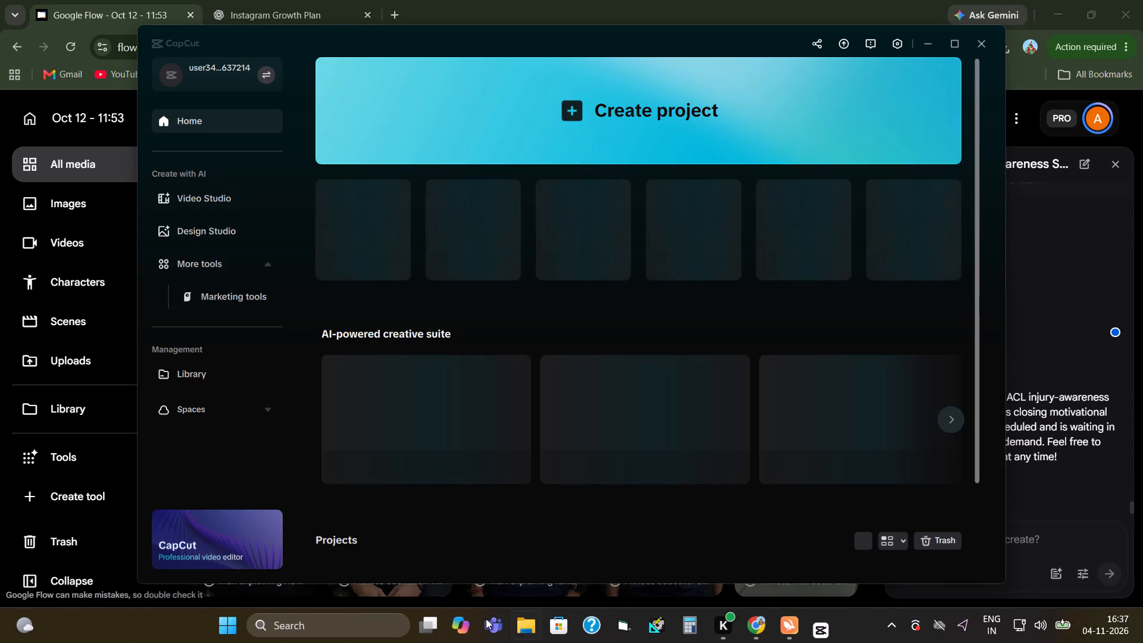
left_click(494, 58)
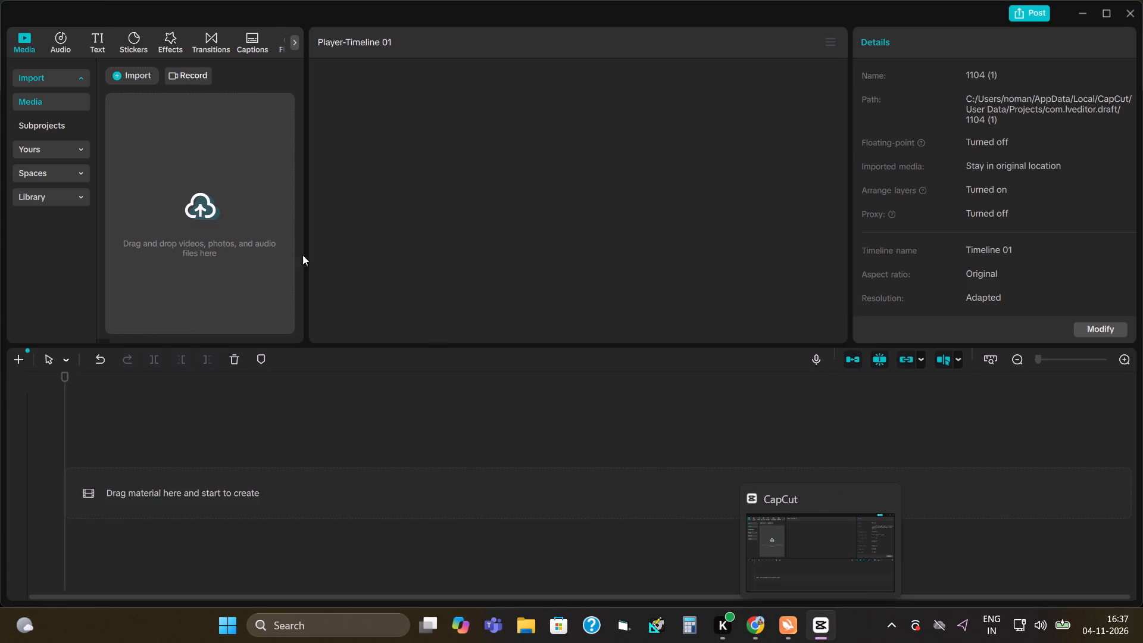
Import today's six clips from Downloads, from Man_presenting_fitness_education… through Man_explaining_ACL_tear_risks_3a3616b2, into the project media.
left_click(117, 76)
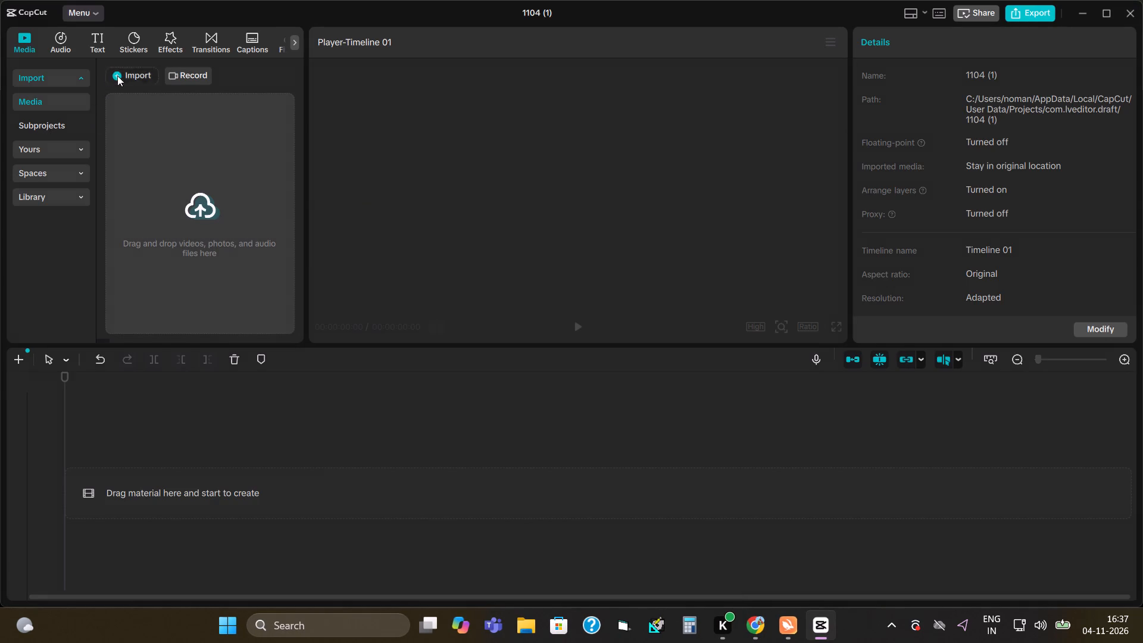
left_click(168, 107)
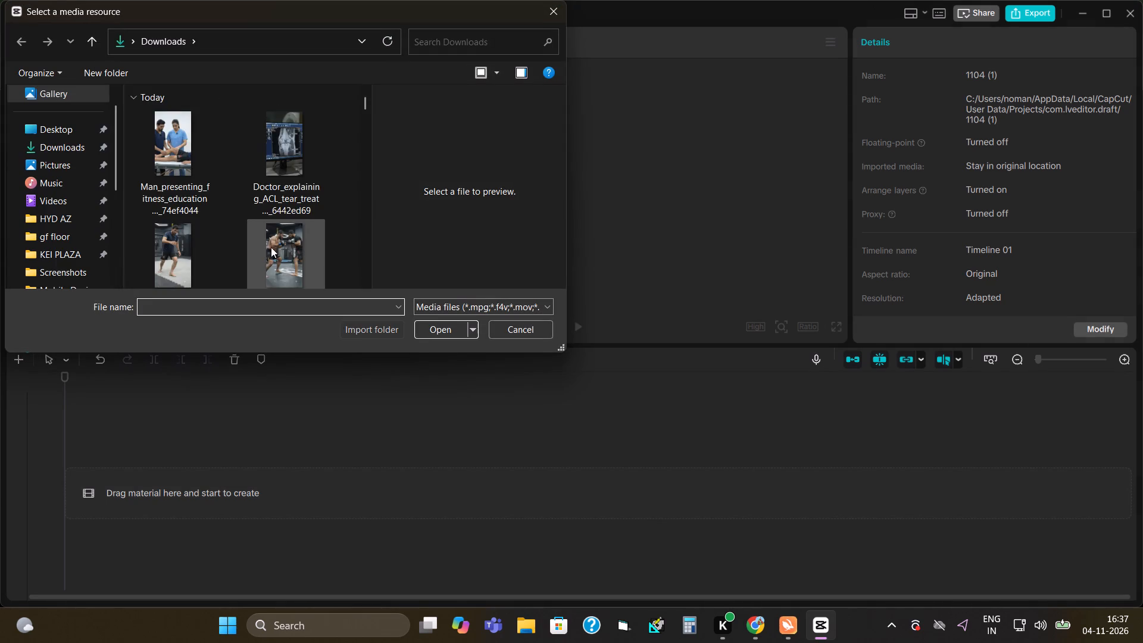
scroll(271, 242, "down", 4)
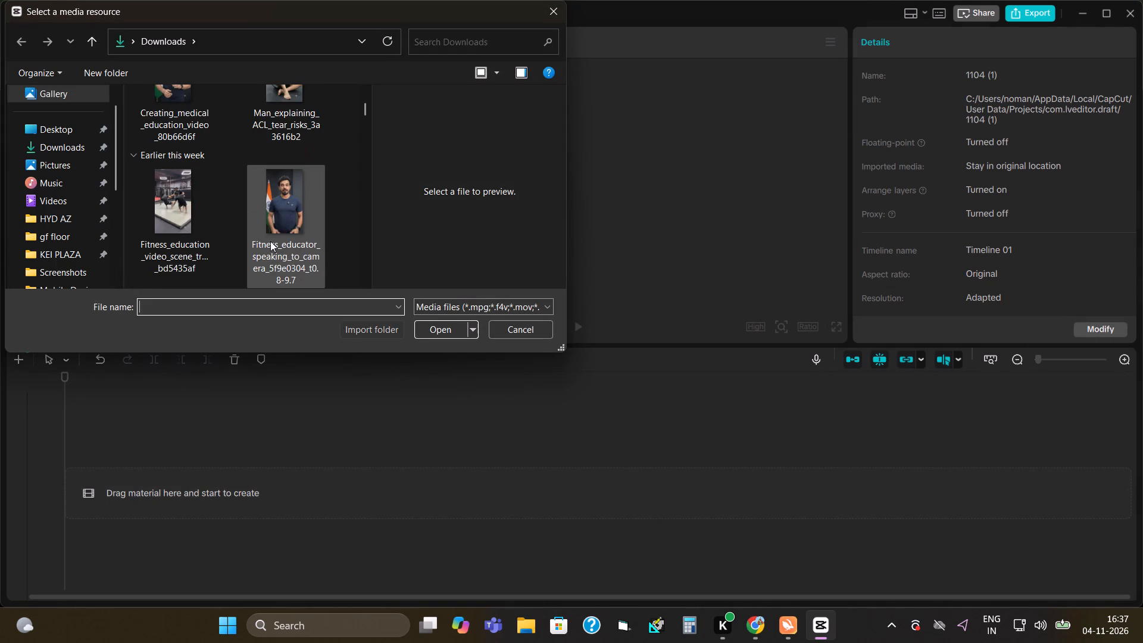
left_click(282, 142)
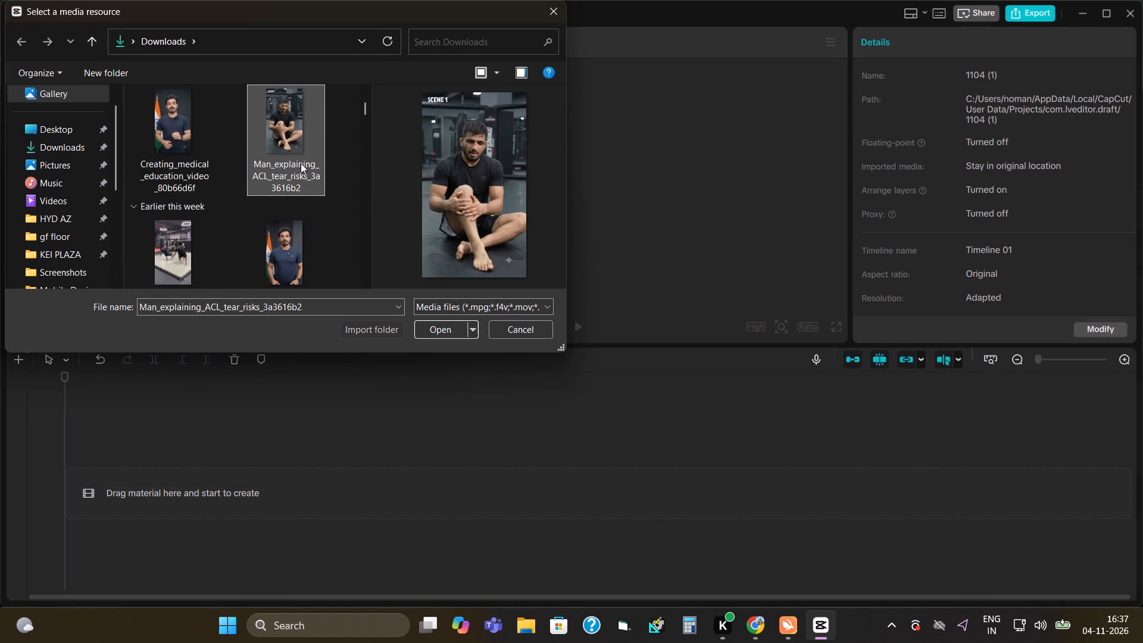
key("shift+Left")
key("shift+Up")
key("shift+Up")
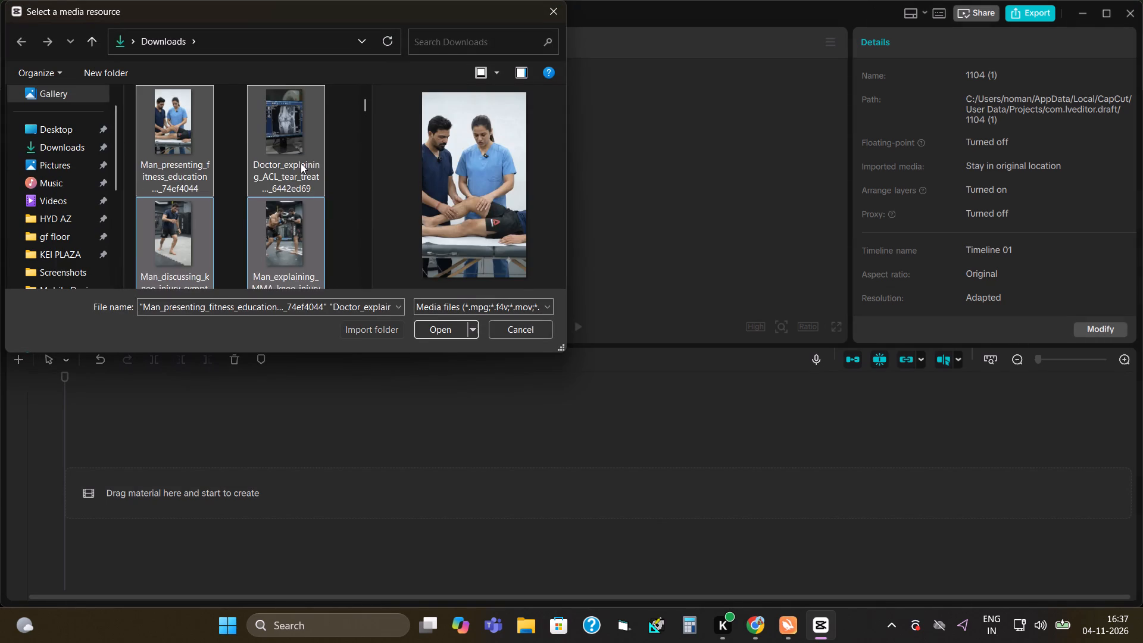
key("shift+Up")
key("shift+Up")
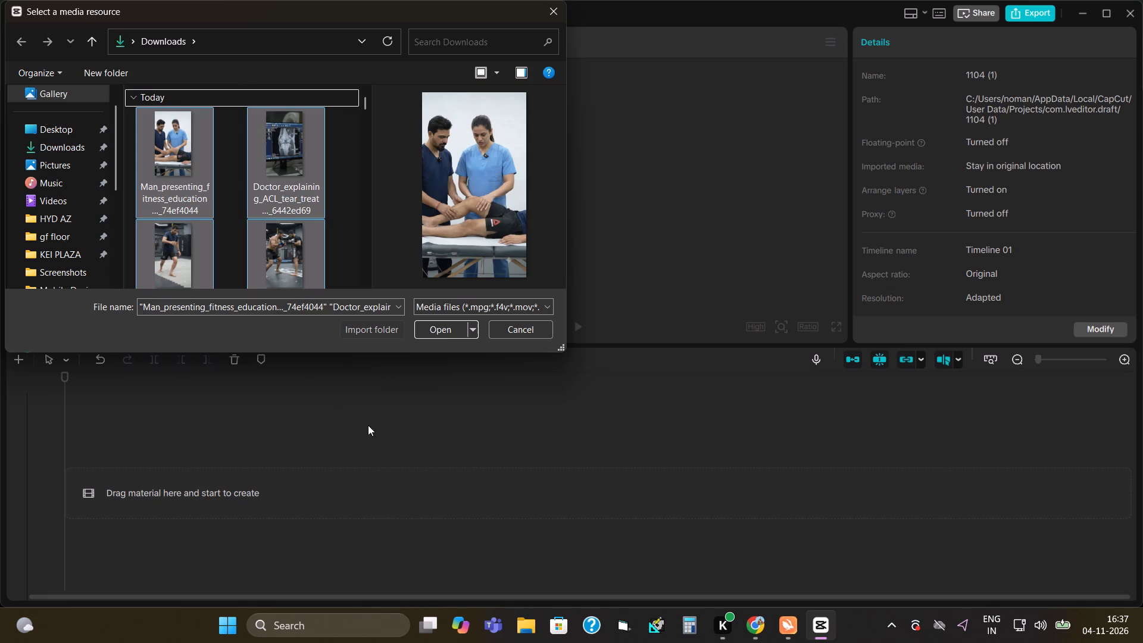
left_click(441, 328)
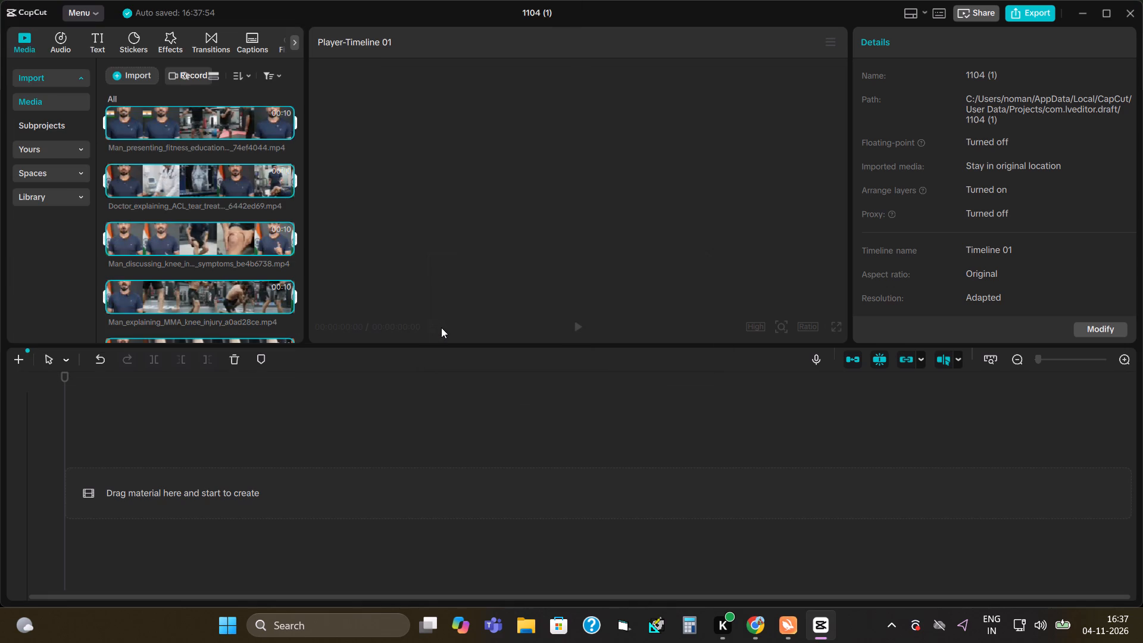
Place Man_explaining_ACL_tear_risks_3a3616b2.mp4 at the start of the empty timeline as the first scene.
scroll(113, 295, "down", 6)
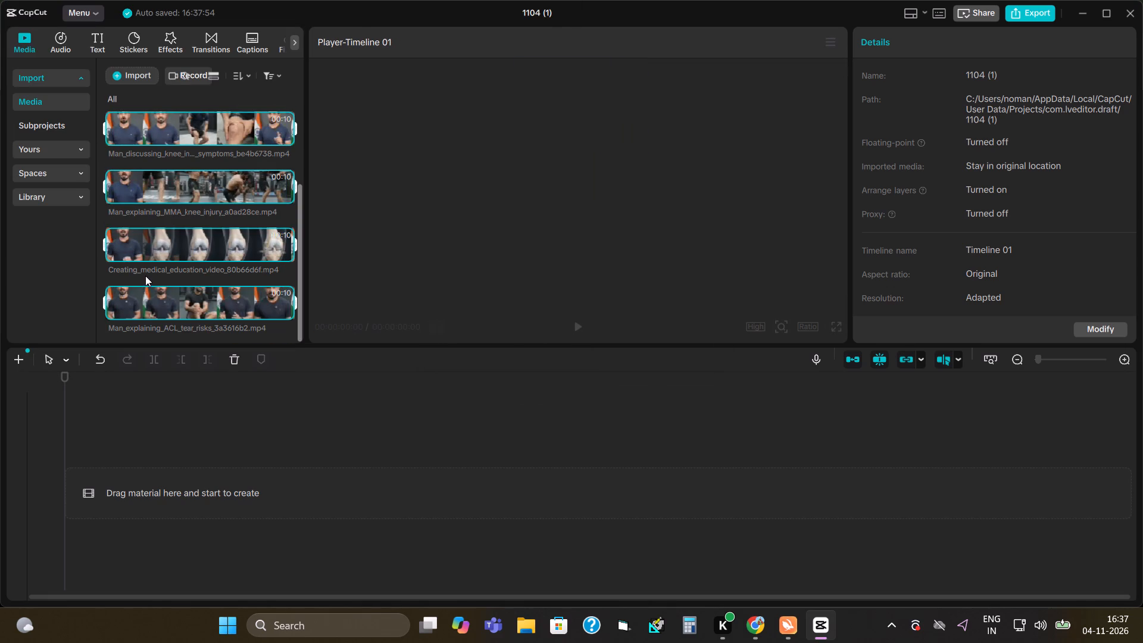
scroll(145, 276, "down", 2)
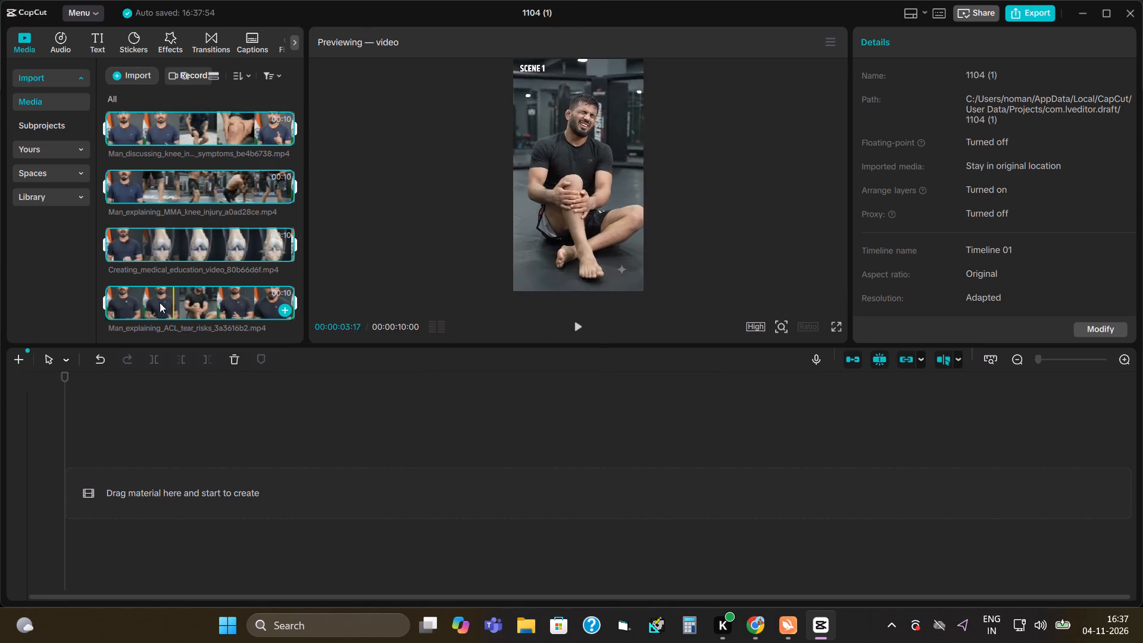
left_click(80, 311)
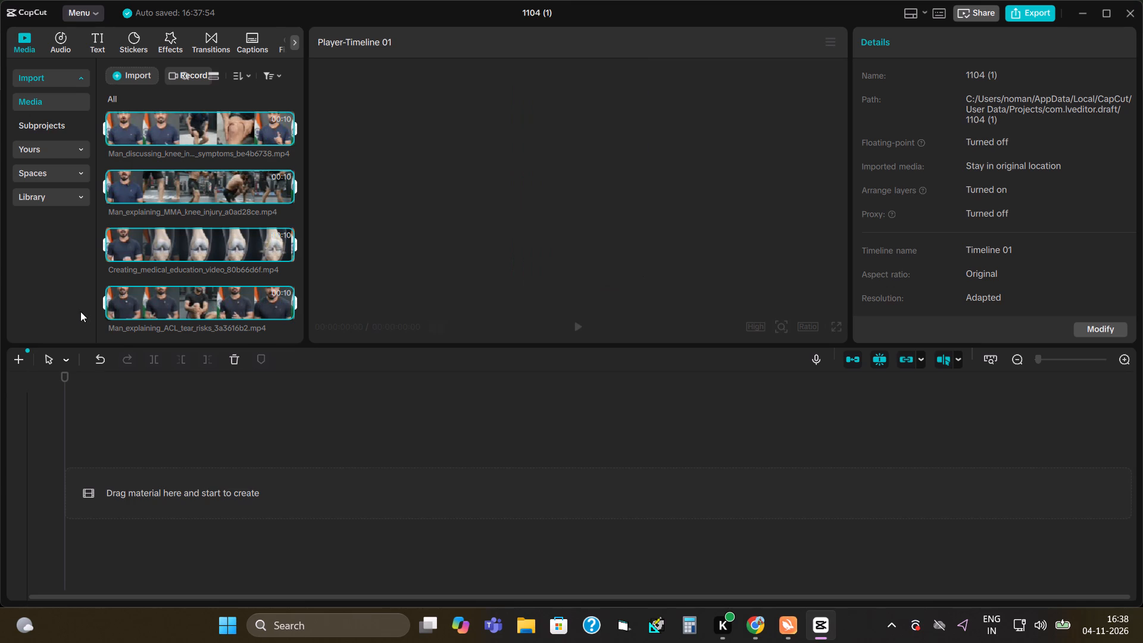
left_click(111, 316)
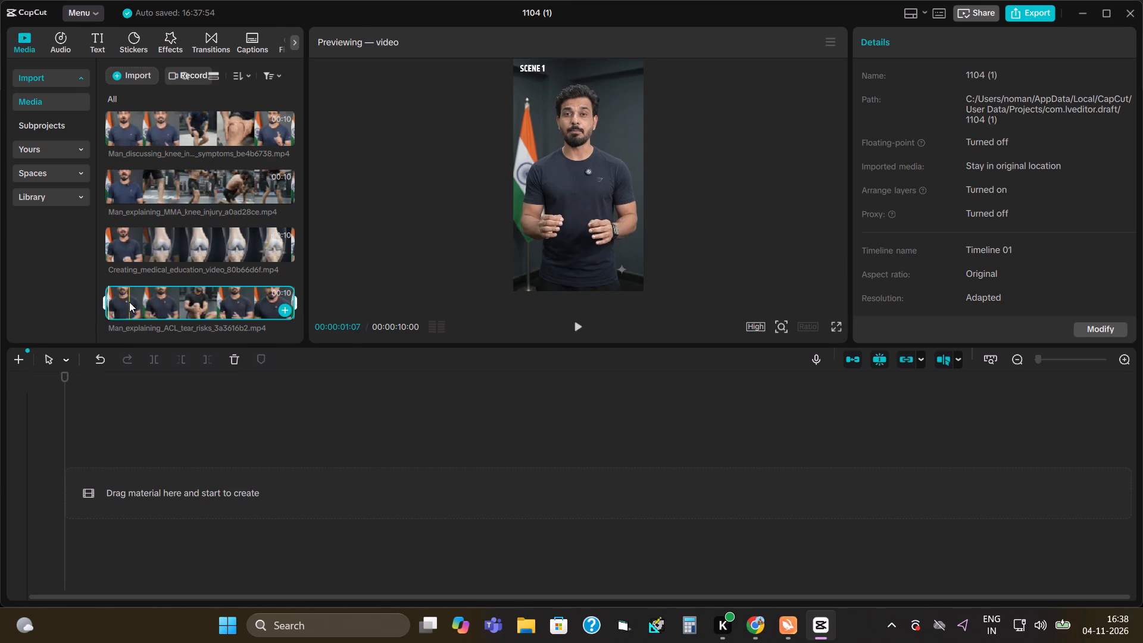
left_click_drag(129, 302, 131, 475)
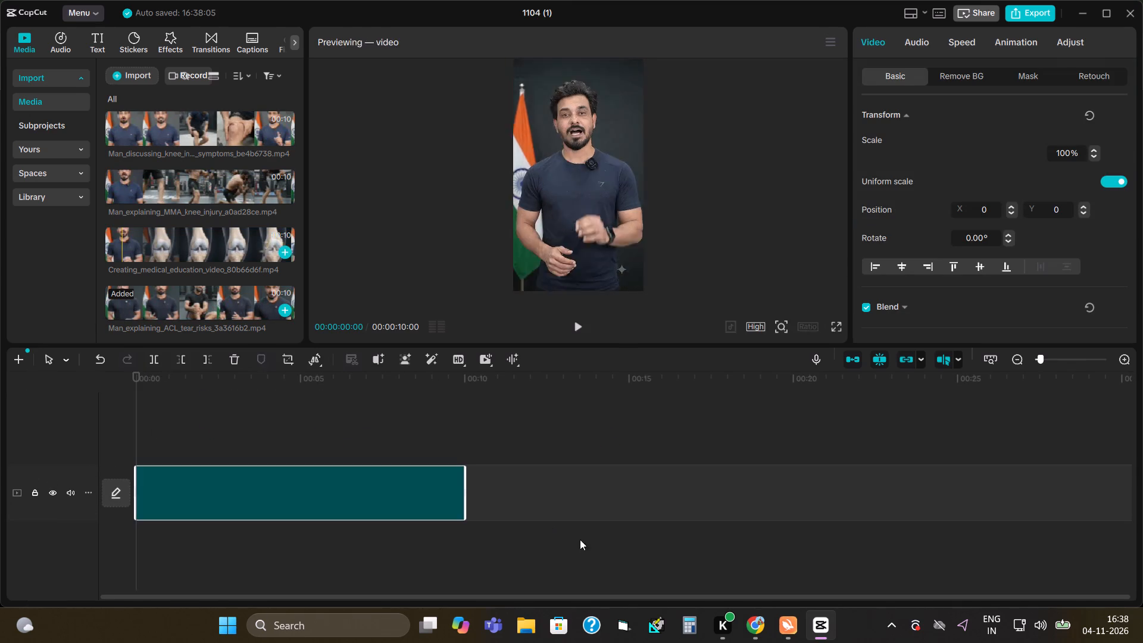
Check the scene order in Google Flow and append Creating_medical_education_video_80b66d6f.mp4 after the ACL tear risks clip.
left_click(752, 632)
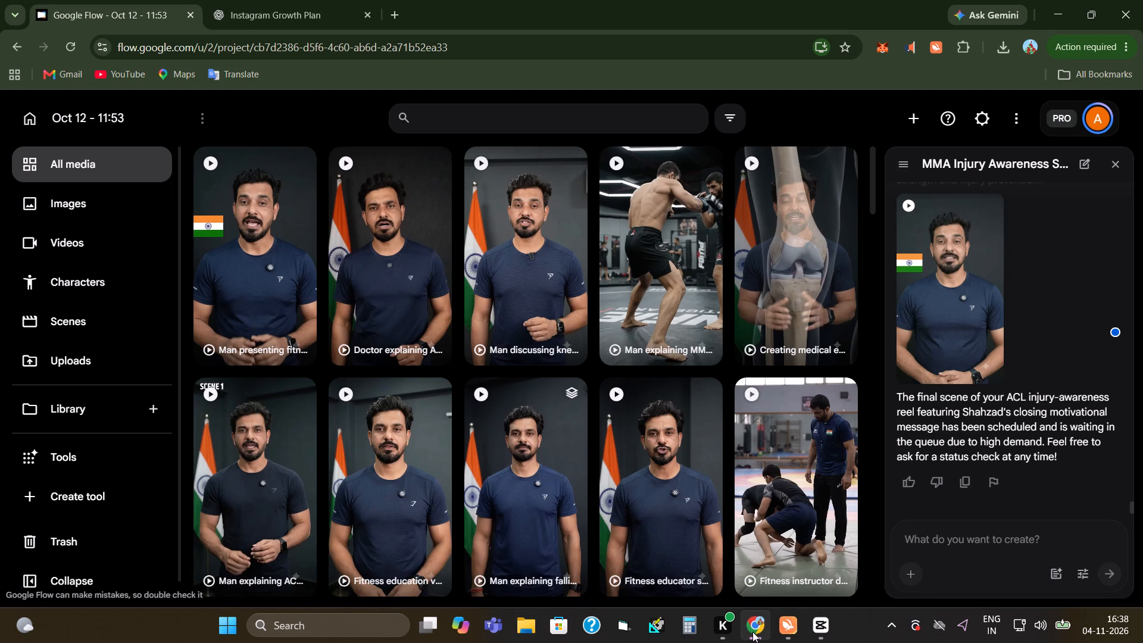
left_click(816, 638)
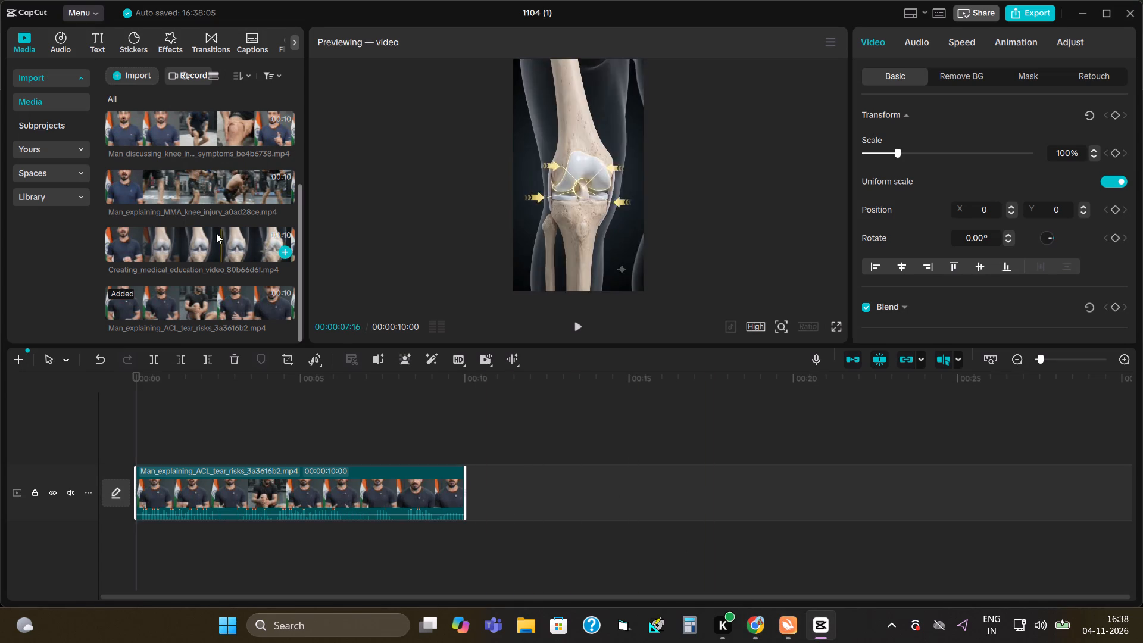
left_click_drag(212, 232, 482, 470)
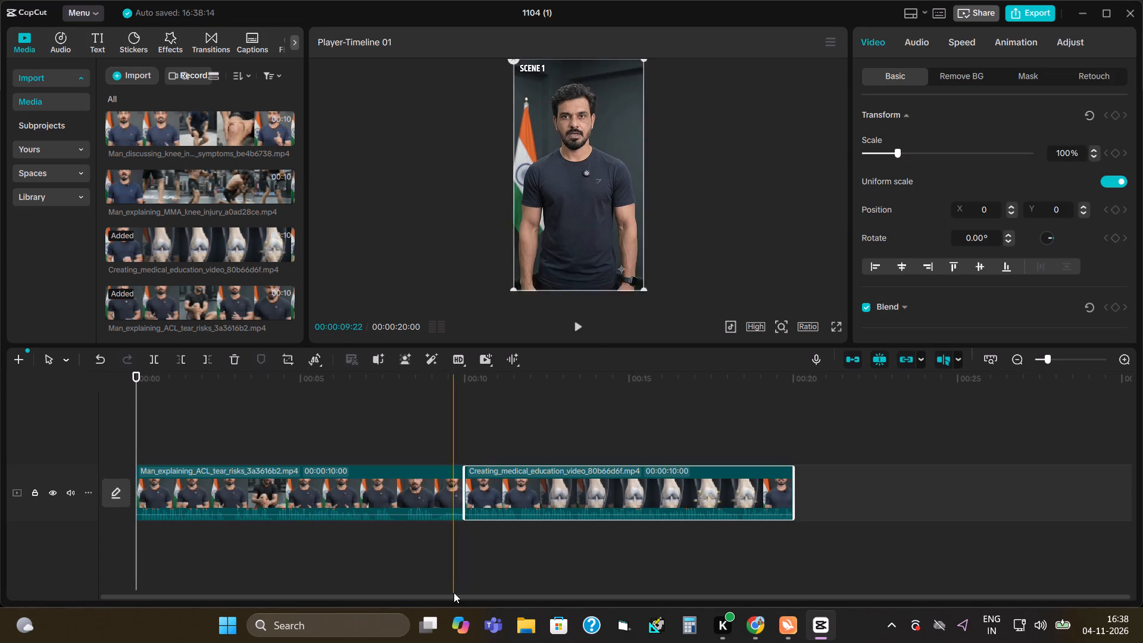
Check the scene order in Google Flow and append Man_explaining_MMA_knee_injury_a0ad28ce.mp4 after the medical education clip.
left_click_drag(452, 595, 523, 608)
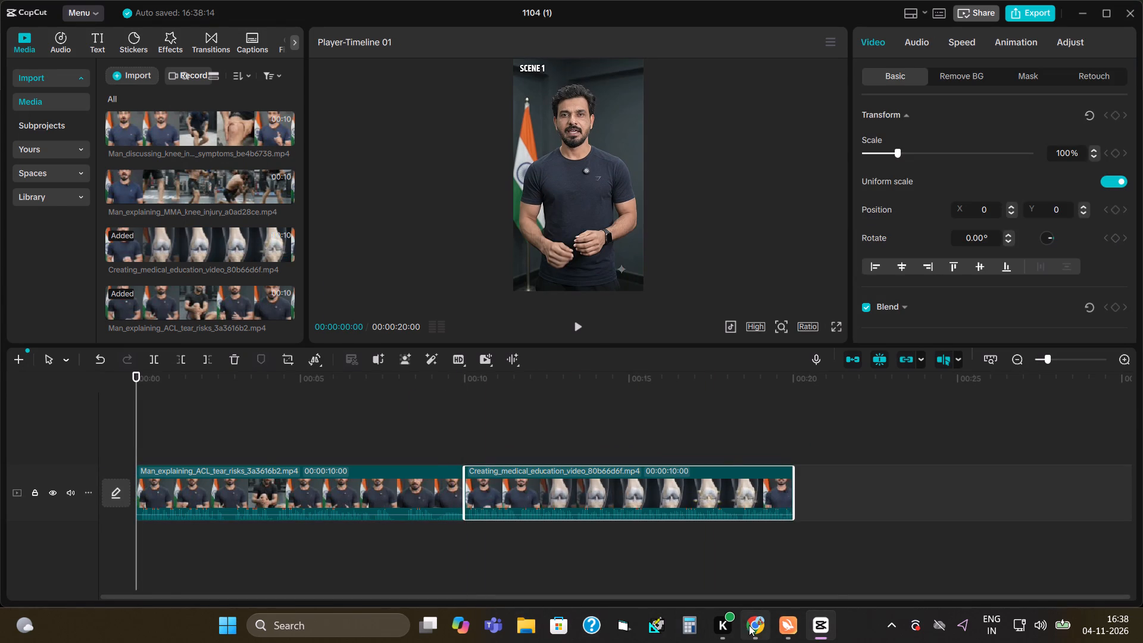
left_click(749, 625)
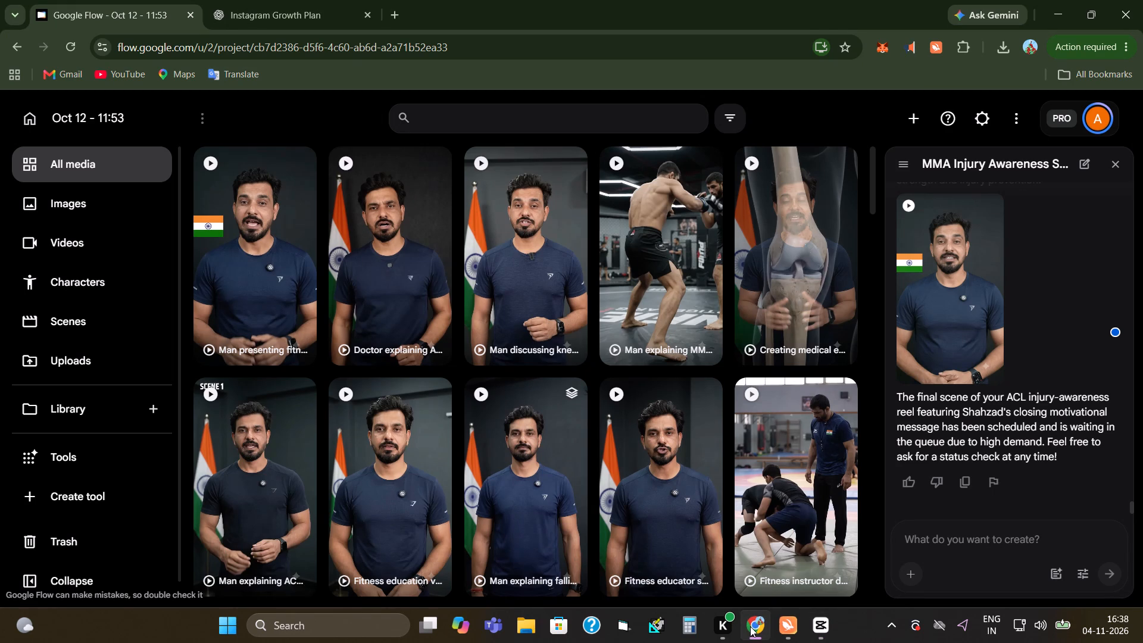
left_click(816, 635)
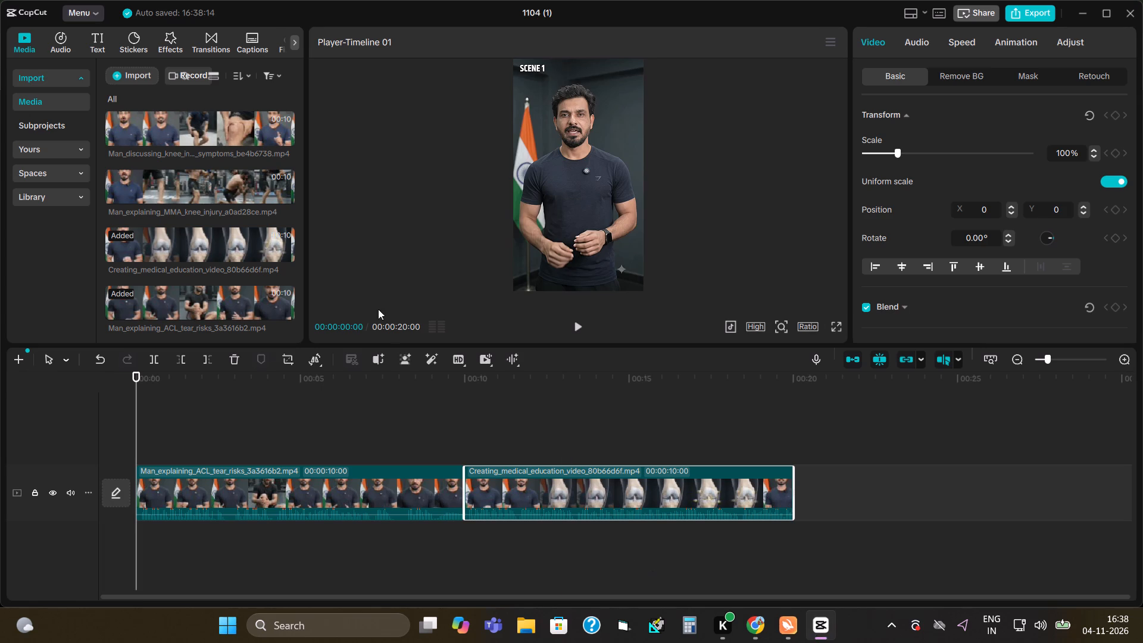
left_click_drag(198, 178, 813, 498)
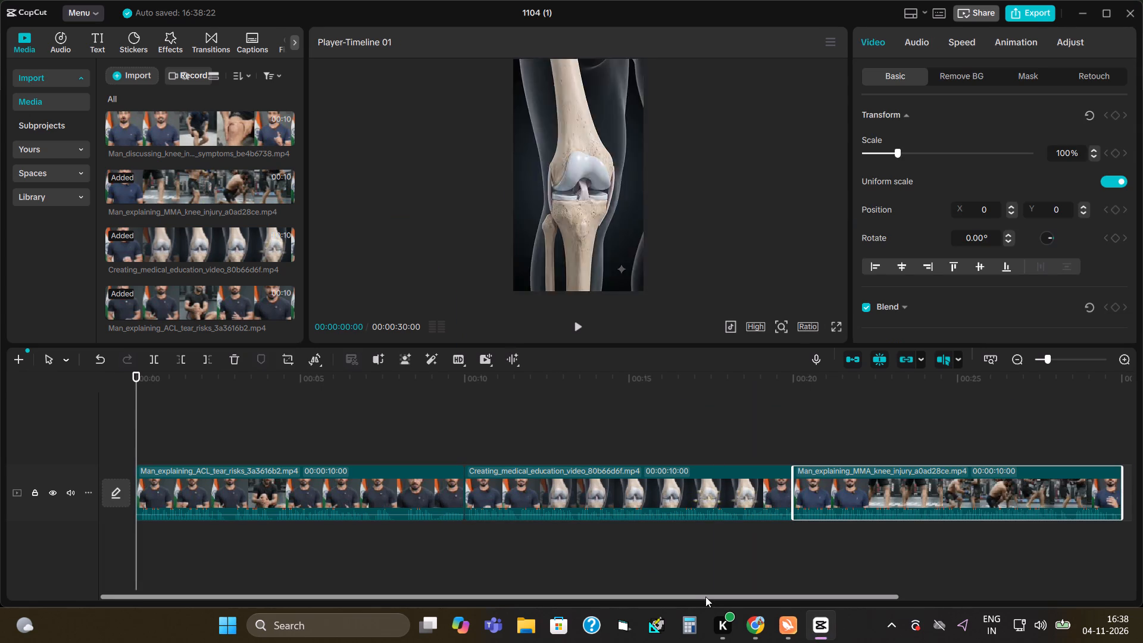
Check the scene order in Google Flow and append Man_discussing_knee_injury_symptoms_be4b6738.mp4 after the MMA knee injury clip.
left_click_drag(702, 597, 1123, 642)
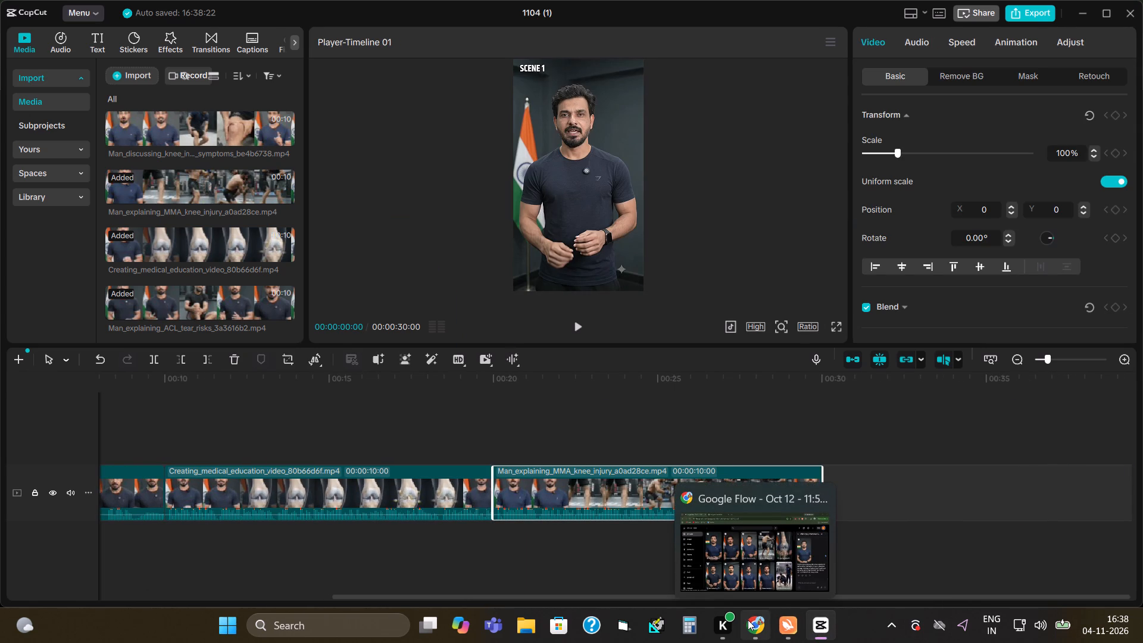
left_click(748, 620)
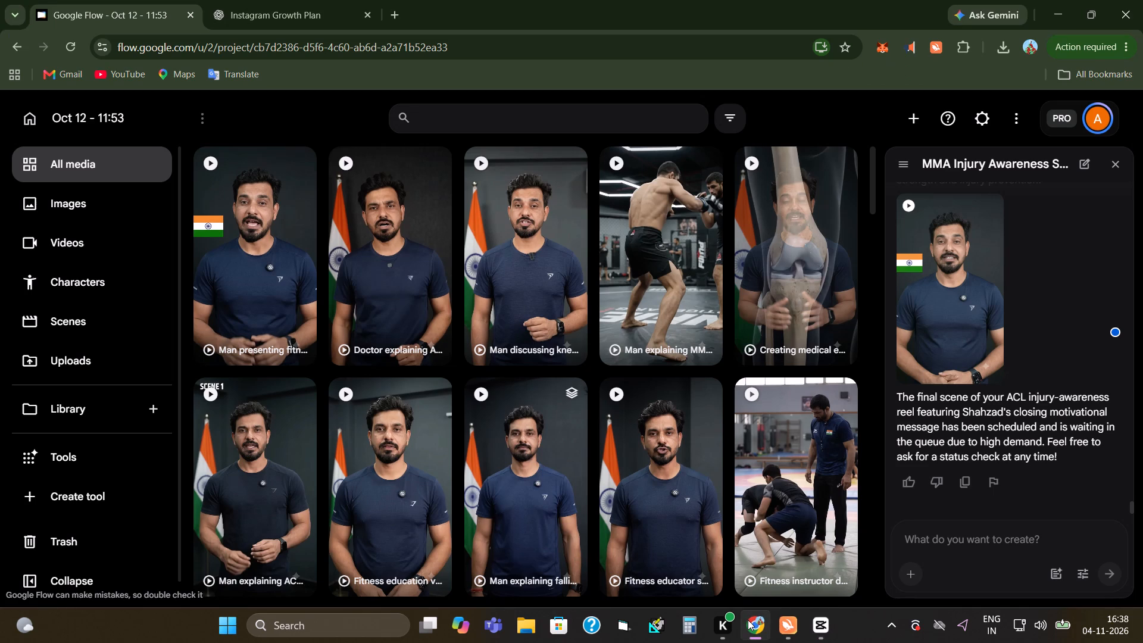
left_click(811, 633)
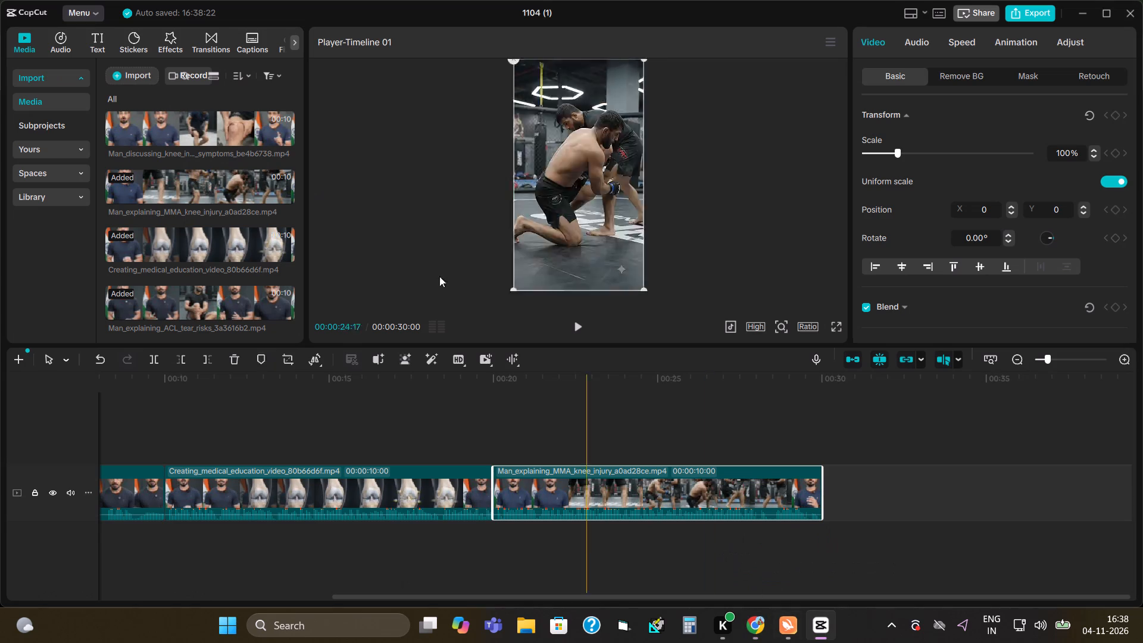
left_click_drag(178, 124, 819, 508)
left_click_drag(667, 592, 780, 607)
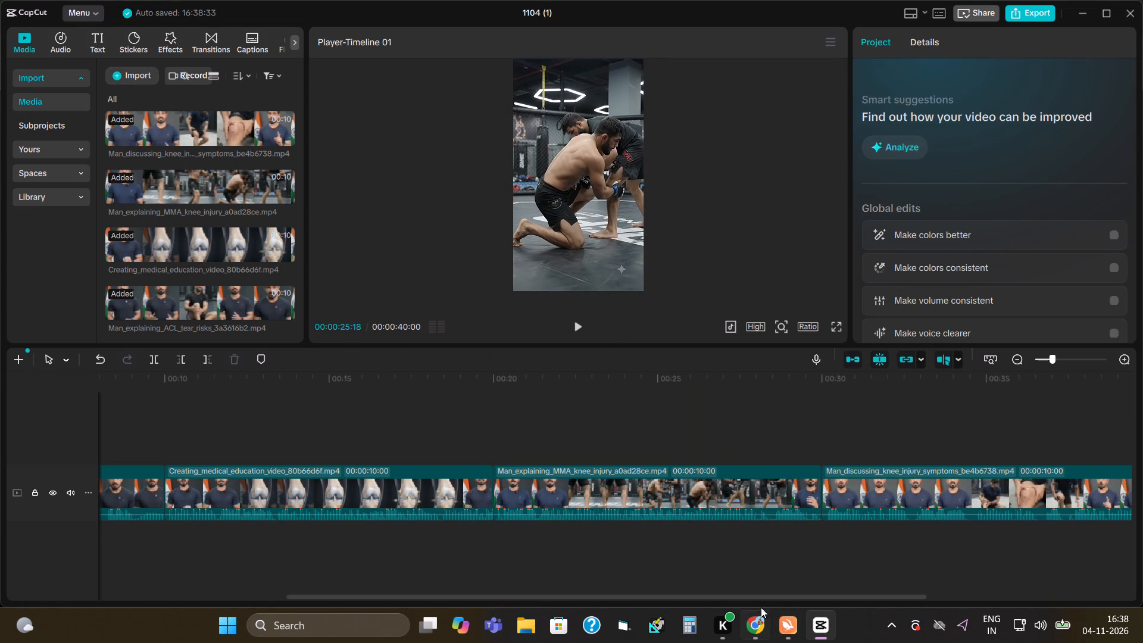
left_click_drag(718, 594, 1077, 622)
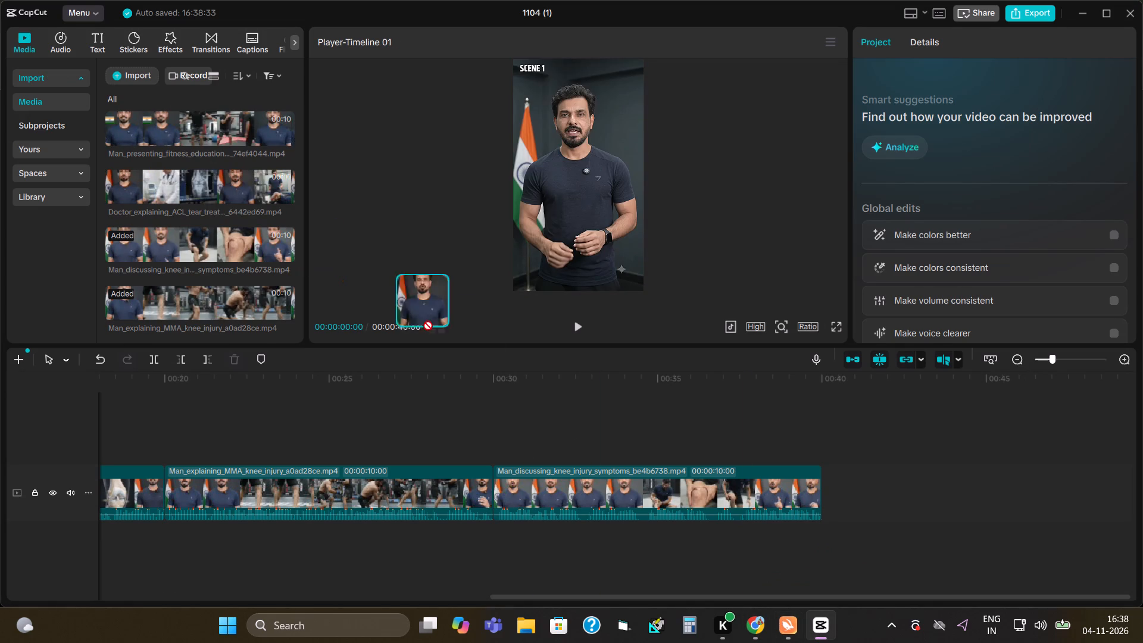
left_click_drag(423, 321, 841, 491)
Append the Man_presenting_fitness_education…_74ef4044.mp4 clip after the doctor's ACL tear clip as the last scene.
left_click_drag(697, 594, 1061, 632)
left_click_drag(157, 134, 627, 427)
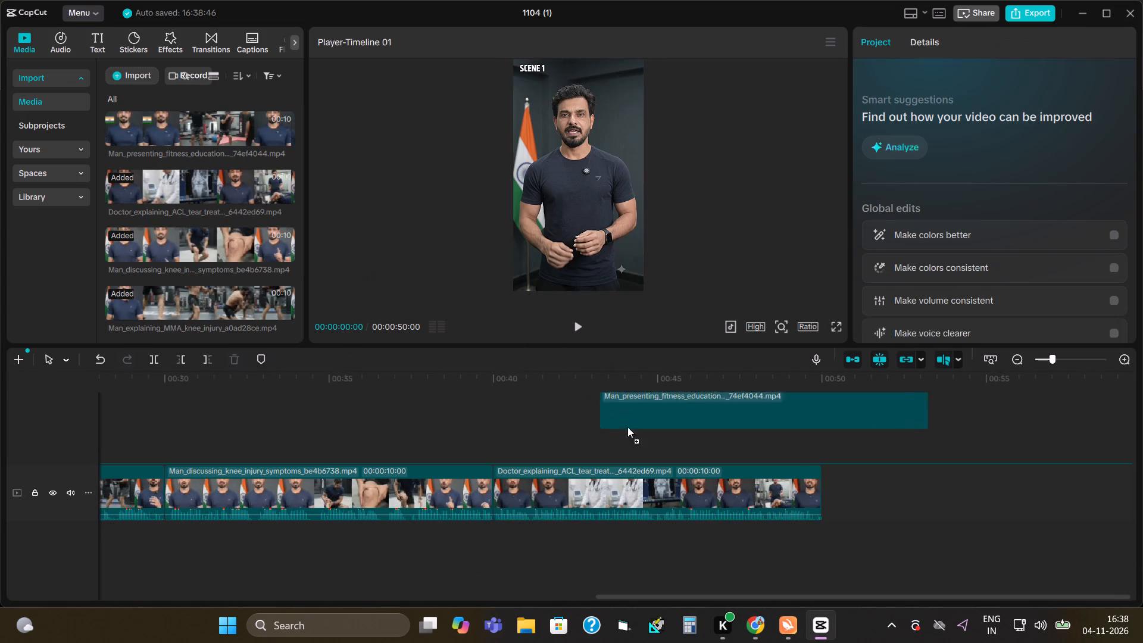
left_click_drag(627, 427, 835, 500)
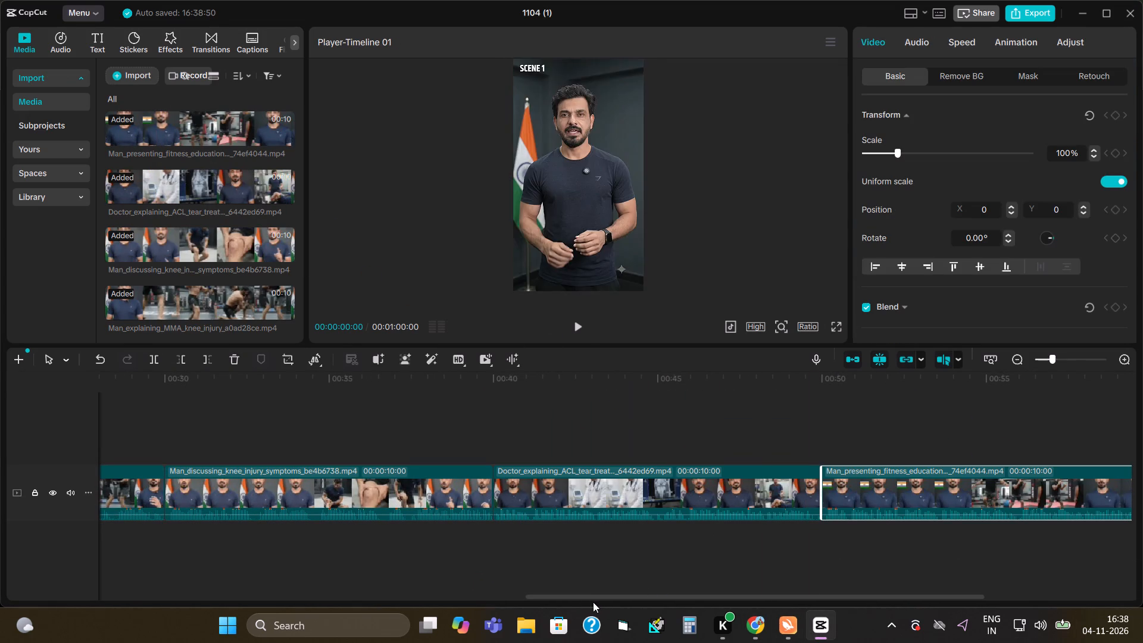
Apply the Fade In entrance animation to the ACL tear risks clip at the start of the timeline.
left_click_drag(579, 595, 130, 538)
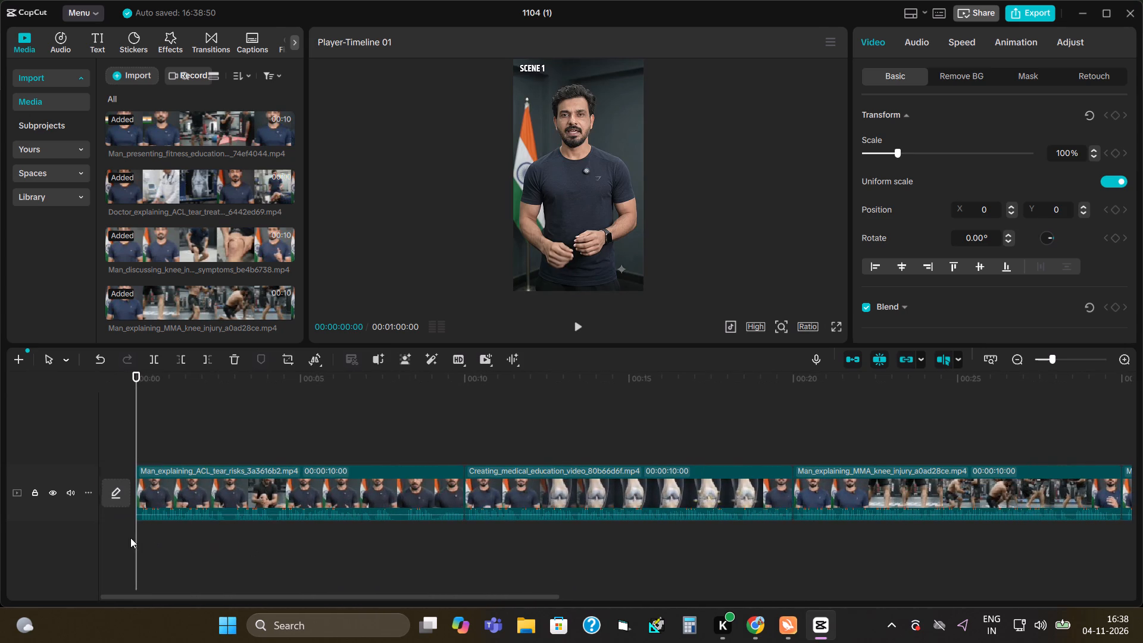
left_click_drag(130, 538, 110, 541)
left_click(161, 36)
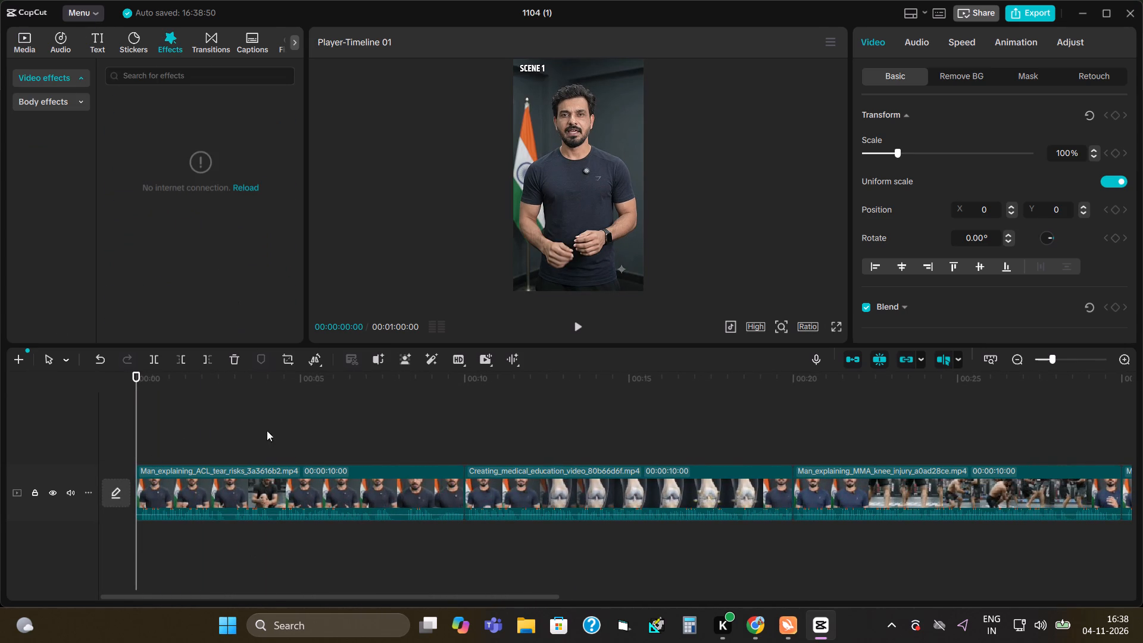
left_click(288, 500)
left_click(1027, 49)
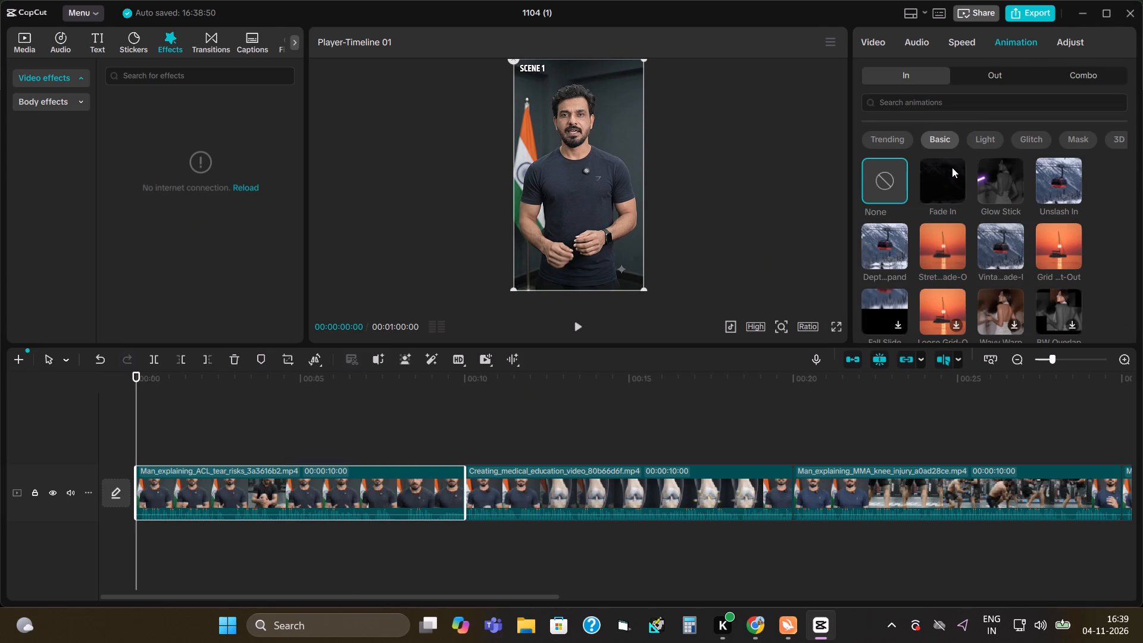
left_click(951, 167)
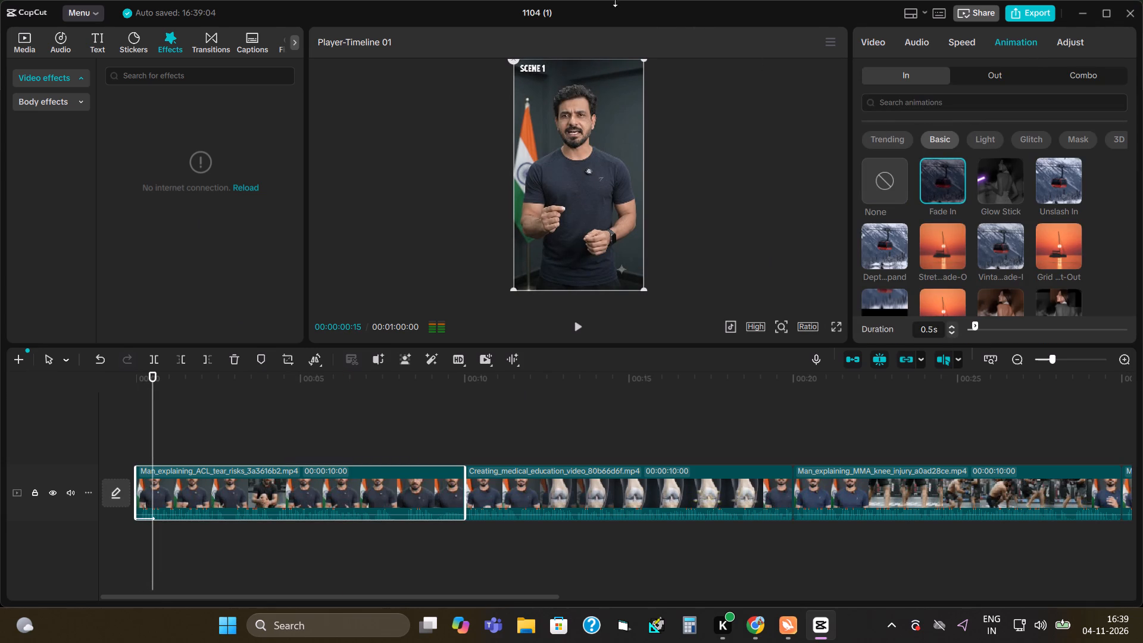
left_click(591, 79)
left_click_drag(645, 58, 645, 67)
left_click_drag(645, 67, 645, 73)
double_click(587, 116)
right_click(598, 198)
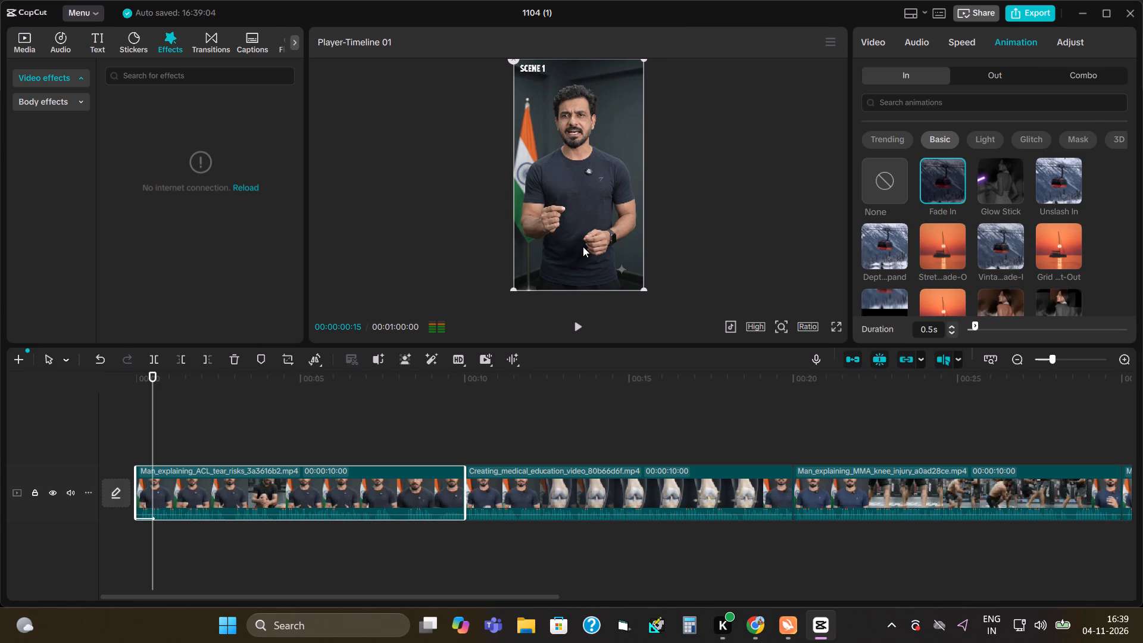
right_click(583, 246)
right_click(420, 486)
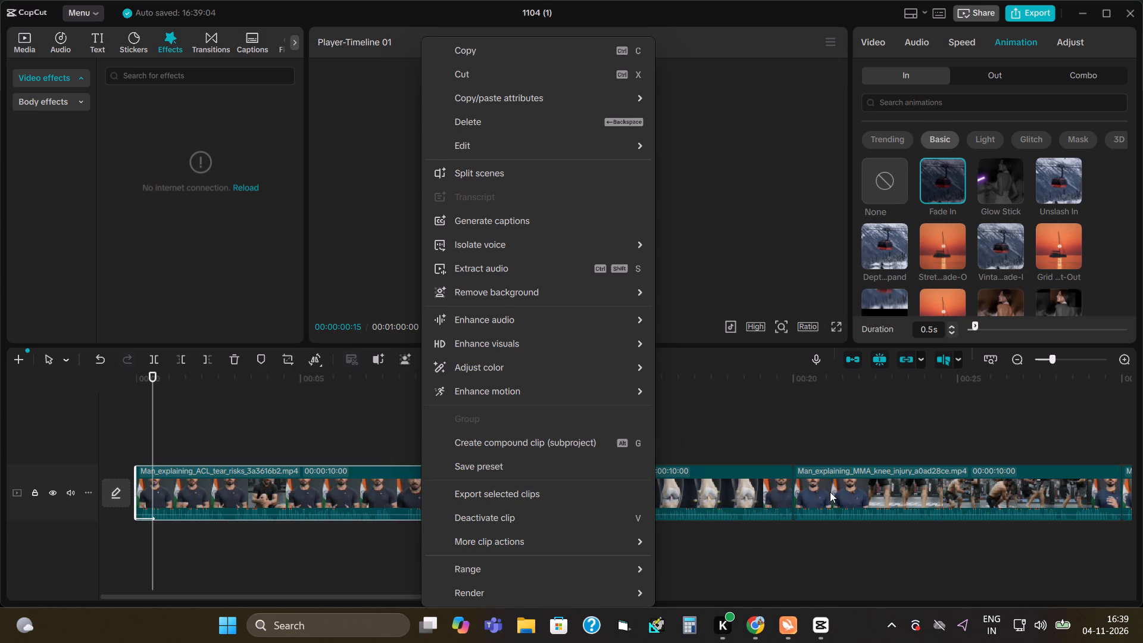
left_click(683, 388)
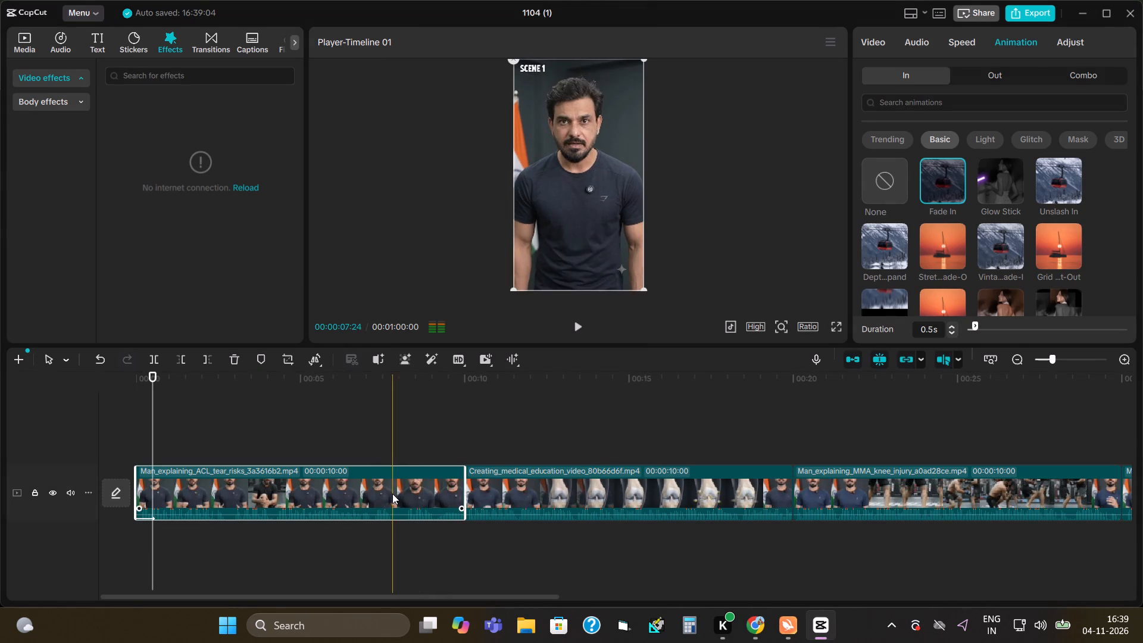
Crop the top strip with the SCENE 1 label off the ACL tear risks clip and enlarge it to 106% to fill the frame.
left_click(285, 366)
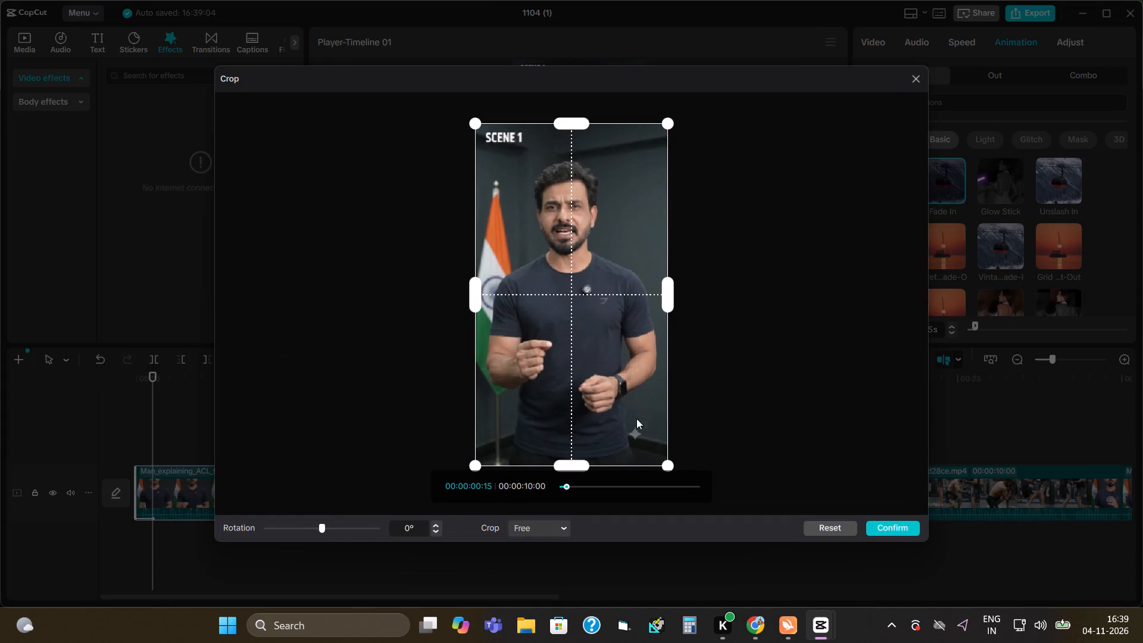
left_click_drag(567, 124, 567, 145)
left_click(891, 527)
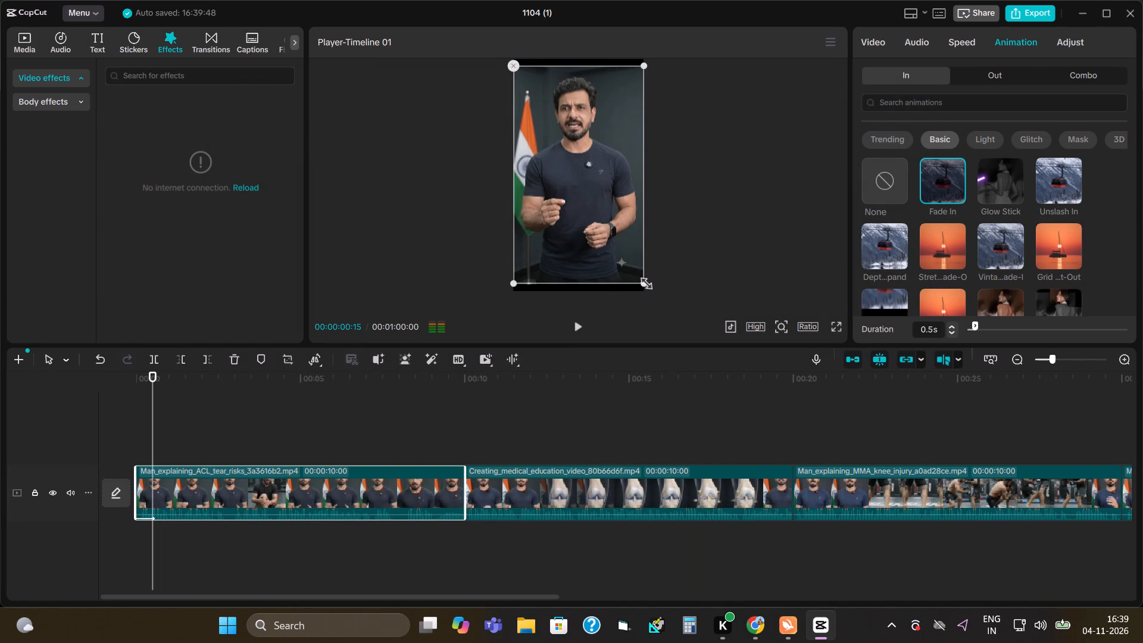
left_click_drag(641, 281, 648, 292)
left_click(714, 236)
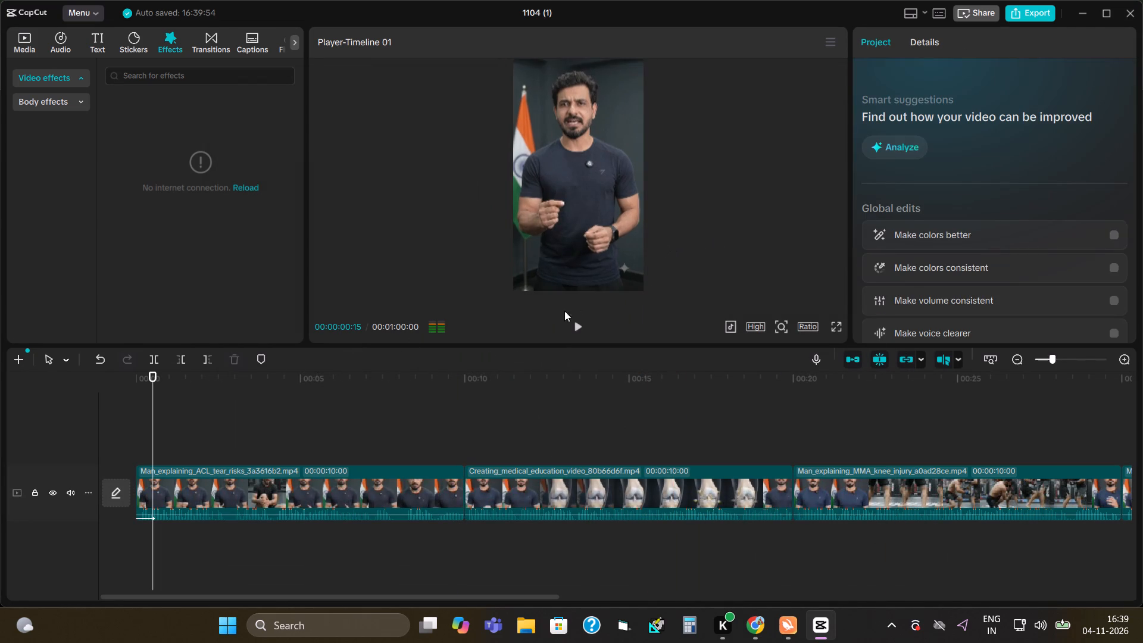
Play back the cropped ACL tear risks clip to check the framing, and return the playhead to the start.
left_click(577, 326)
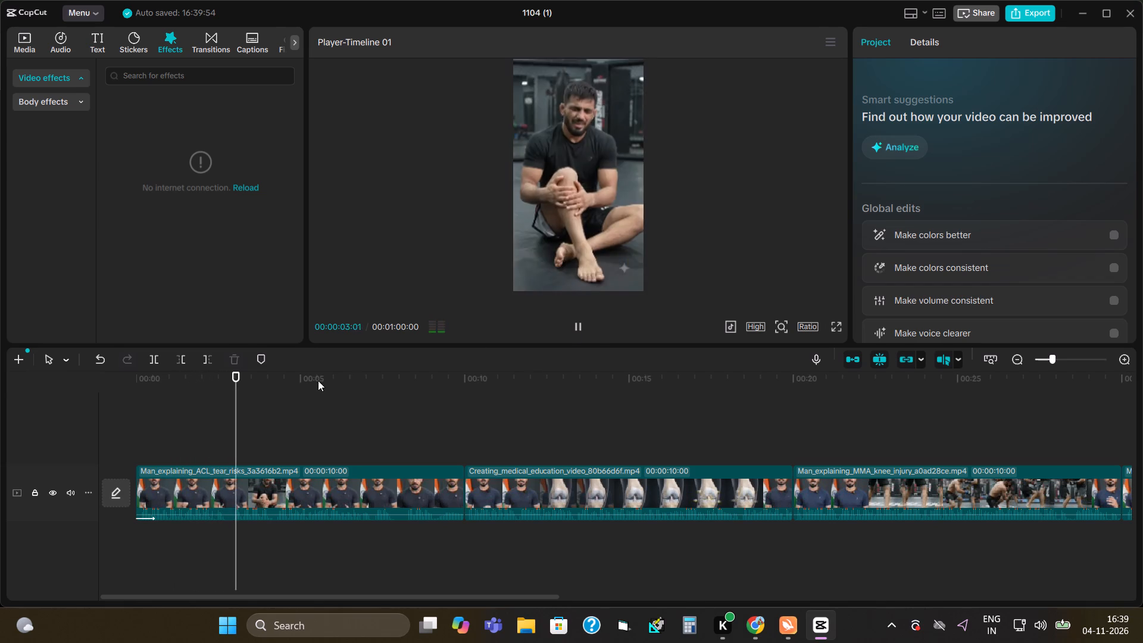
left_click(133, 432)
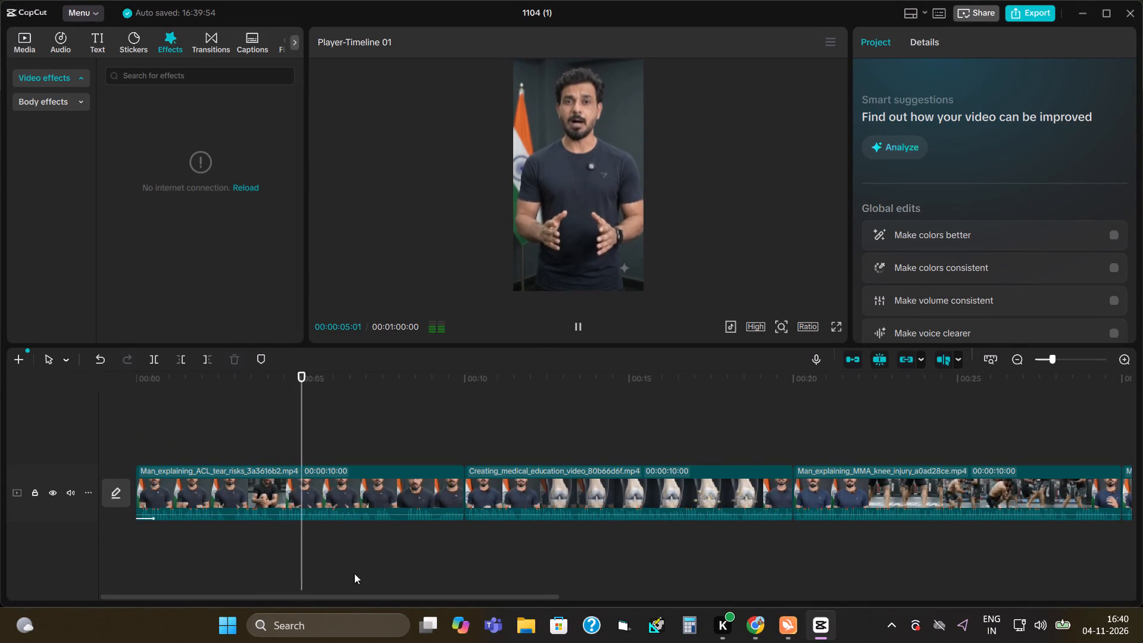
left_click(237, 482)
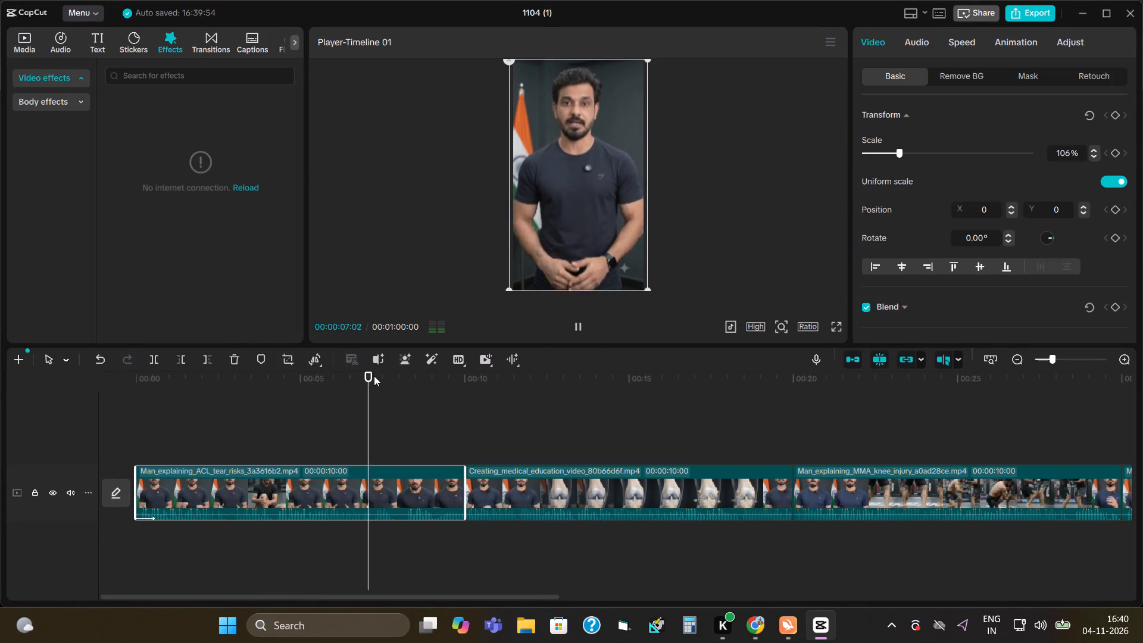
left_click_drag(374, 376, 53, 345)
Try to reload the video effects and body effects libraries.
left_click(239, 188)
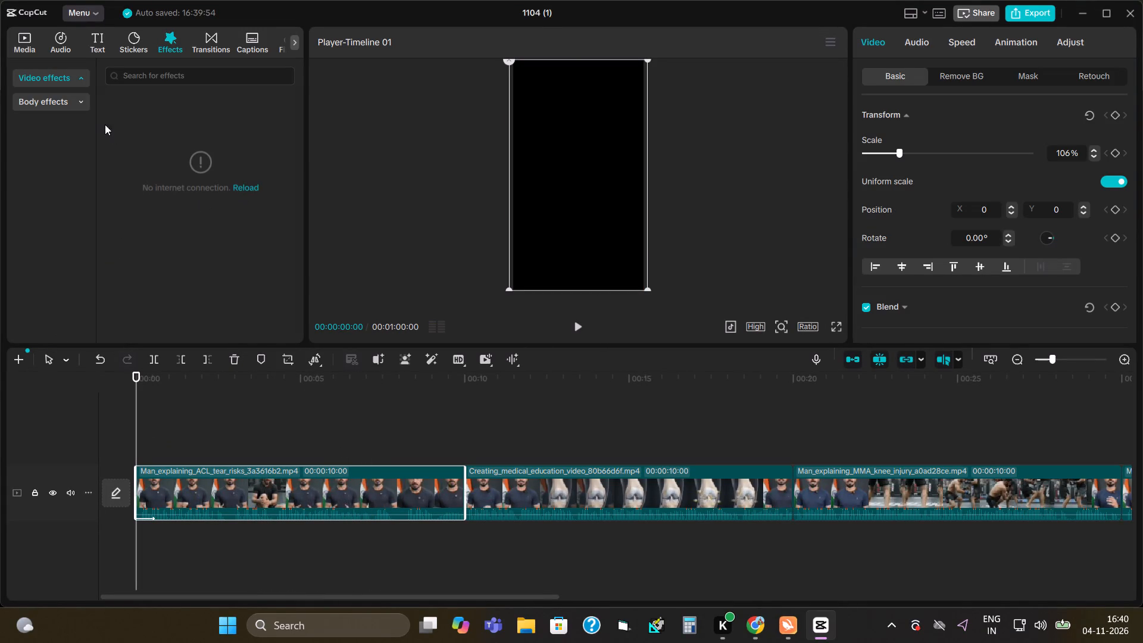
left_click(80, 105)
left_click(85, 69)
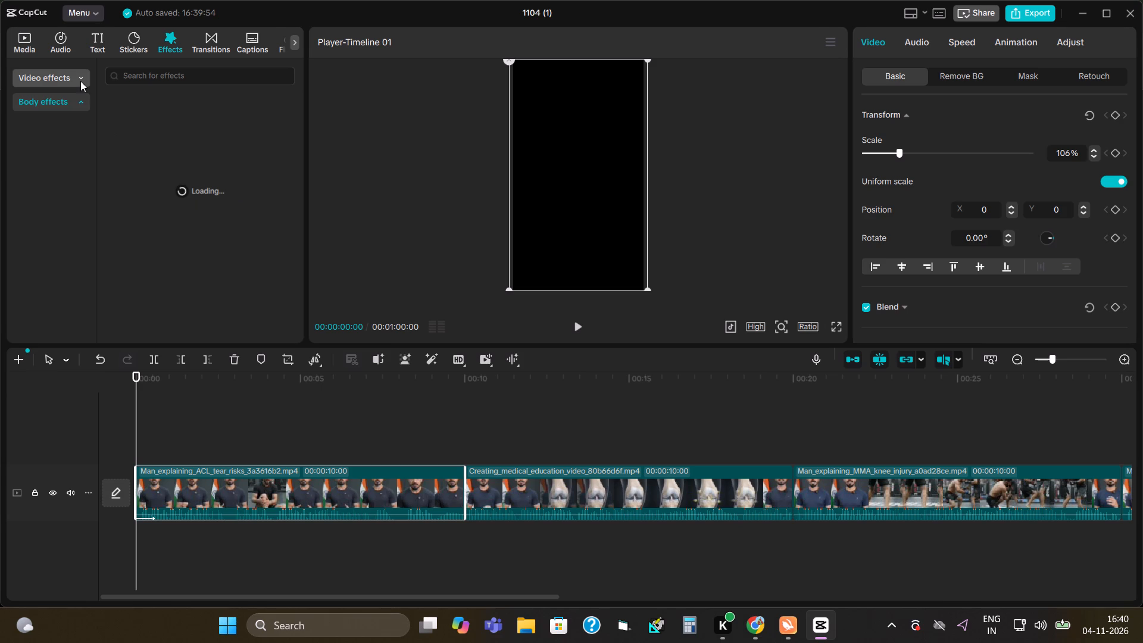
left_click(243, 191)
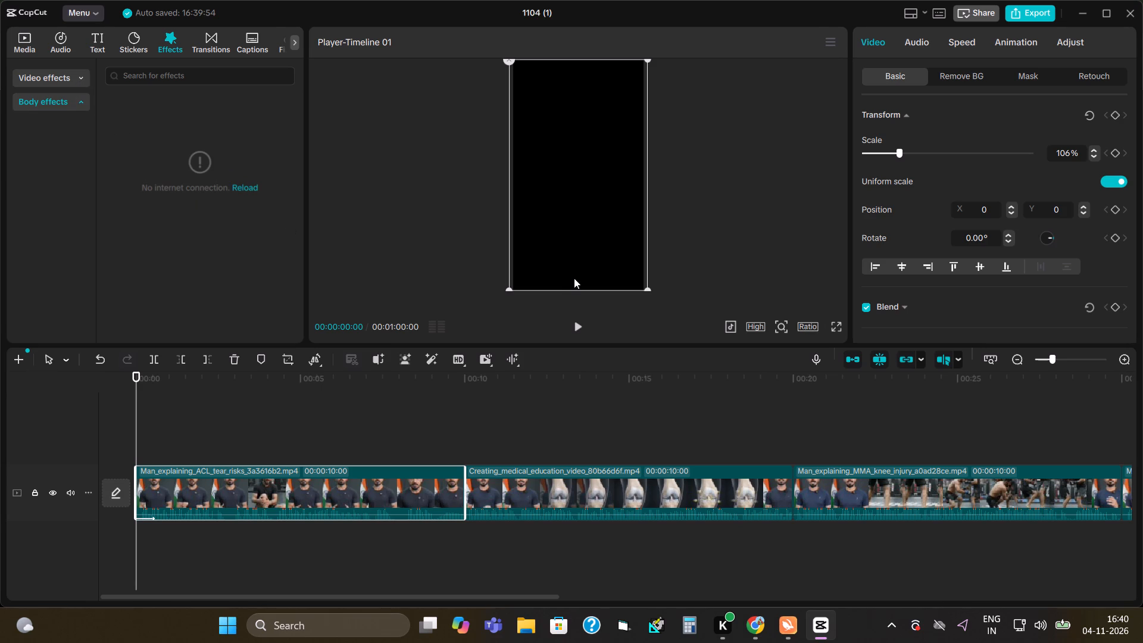
Apply the Unslash In entrance animation to the medical education clip with a duration of 0.3 s.
left_click(520, 489)
left_click(1033, 42)
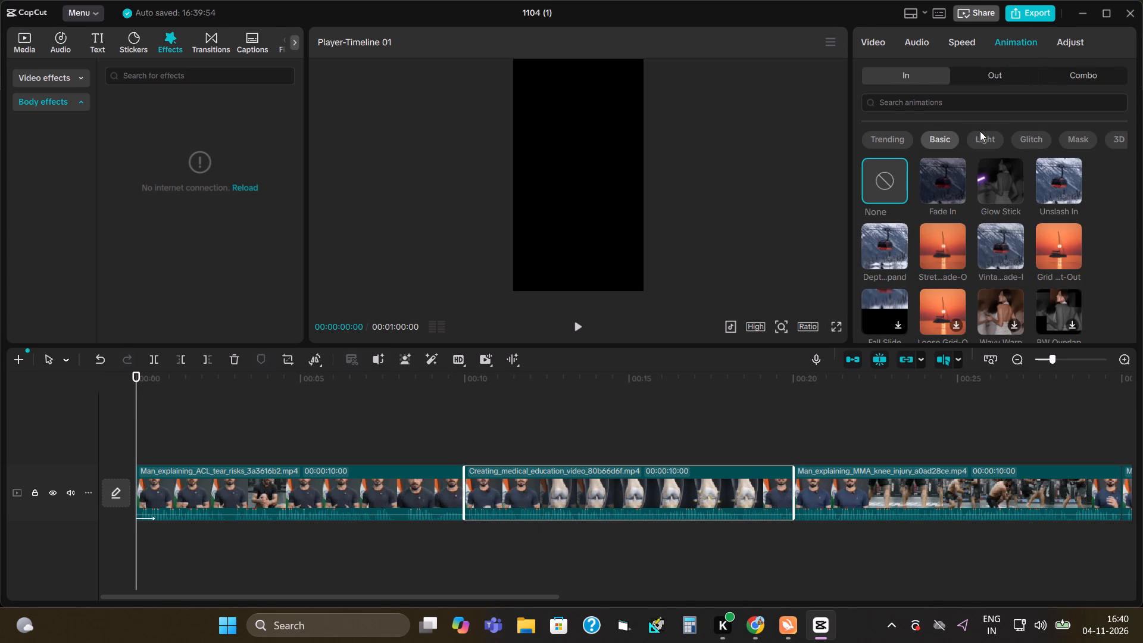
left_click(1063, 185)
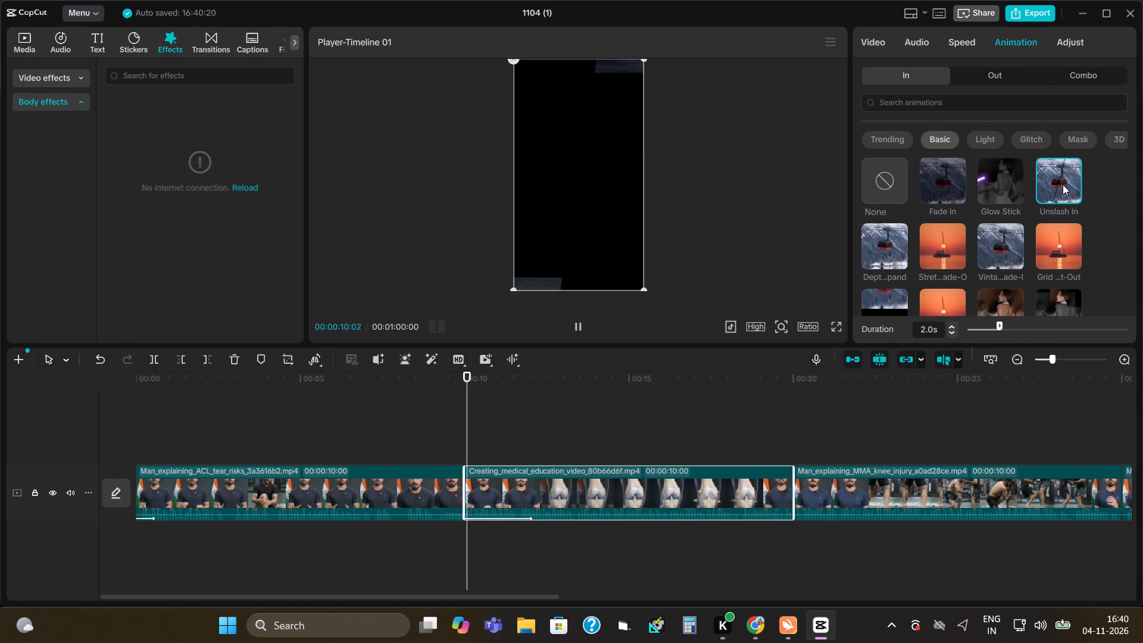
left_click(972, 330)
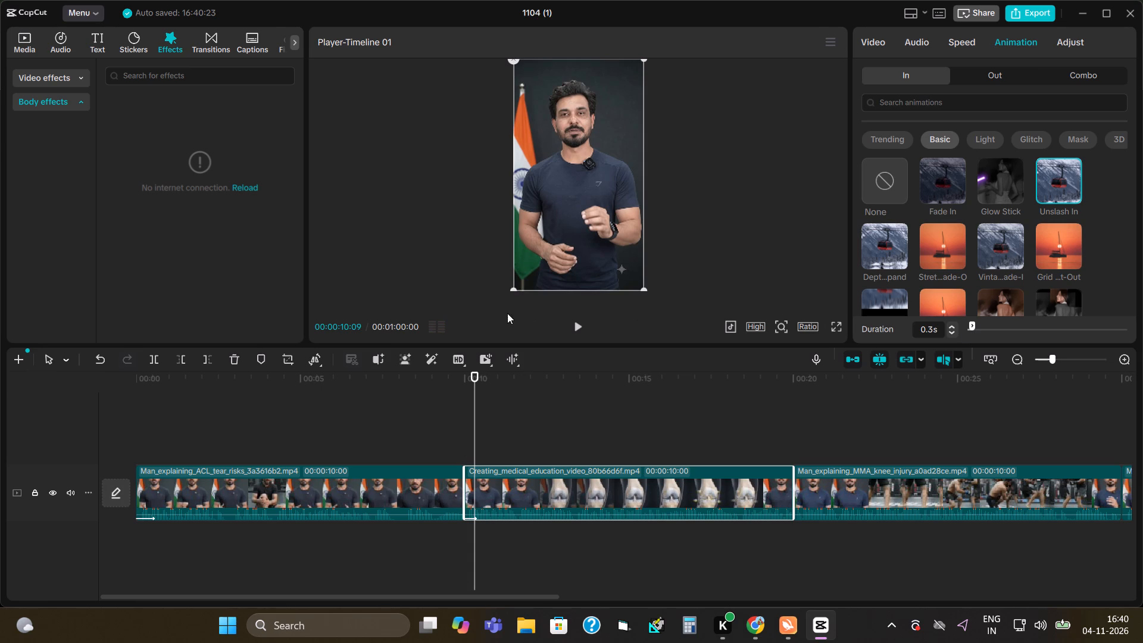
Play back the start of the medical education clip from 00:00:10:00 to check its entrance animation.
left_click(469, 440)
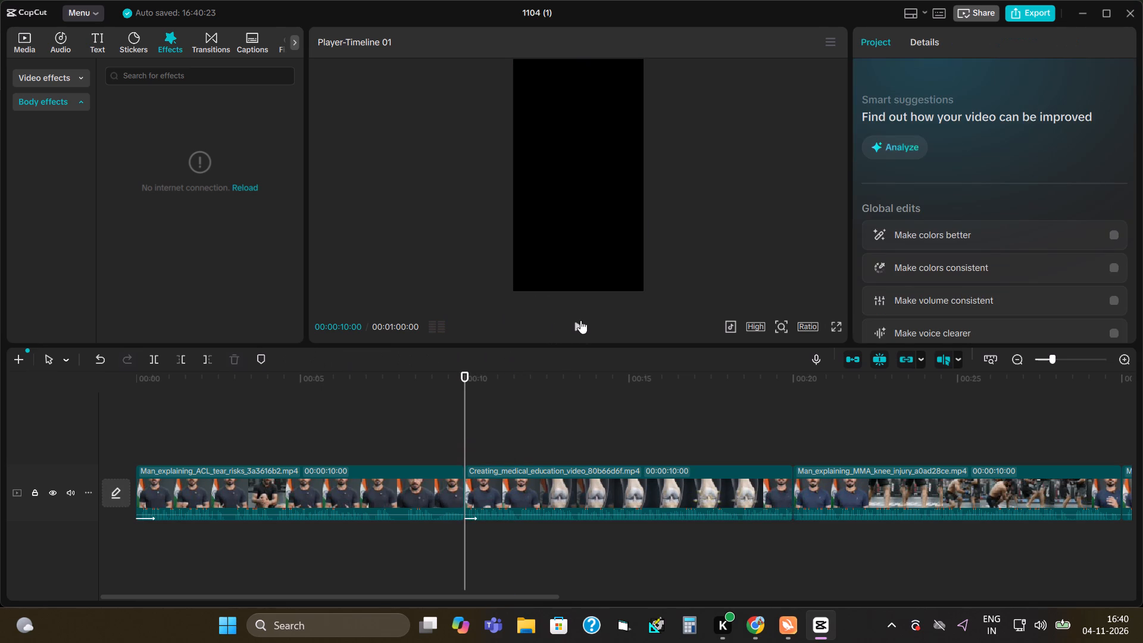
left_click(577, 326)
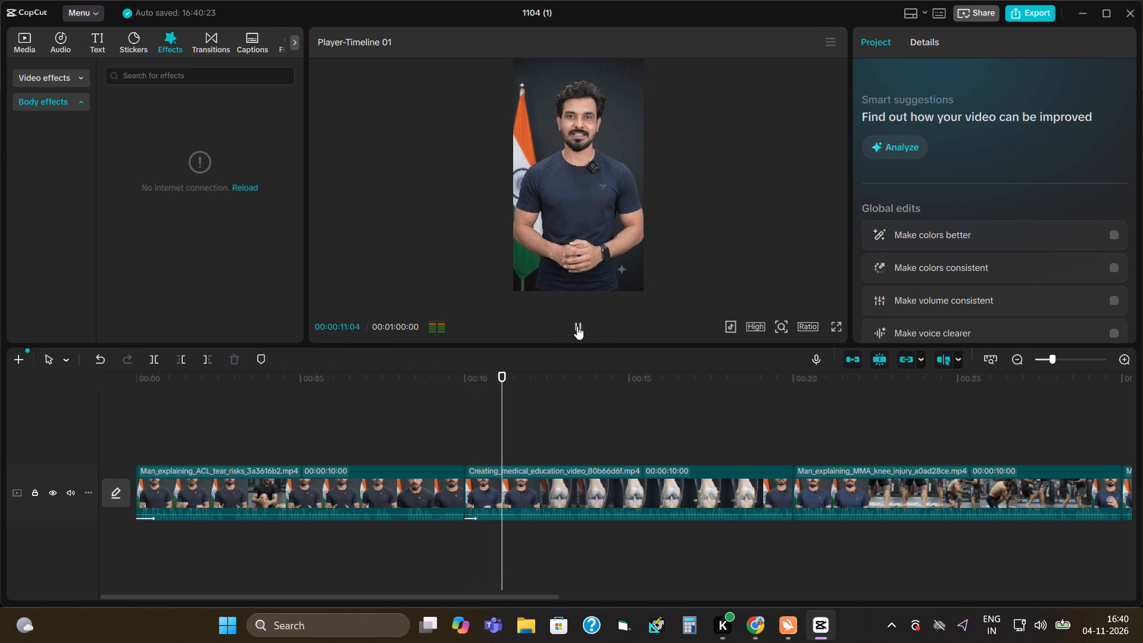
left_click(577, 326)
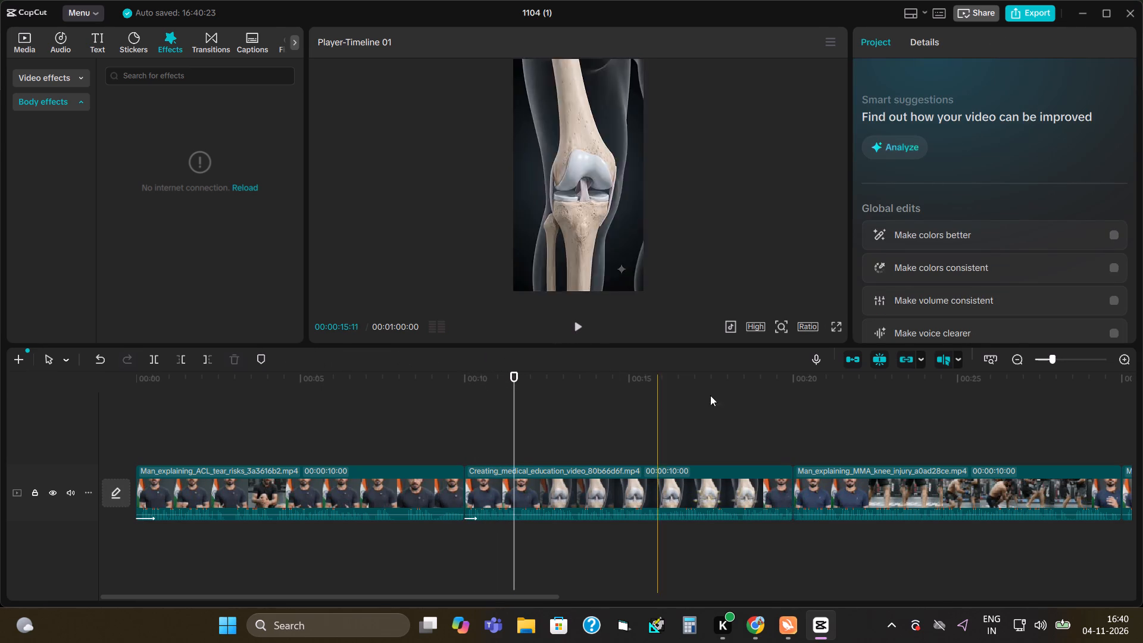
Try the Dept…pand entrance animation on the MMA knee injury clip, set the duration to 0.4 s, and switch to Stret…ade-O.
left_click(826, 466)
left_click(1004, 50)
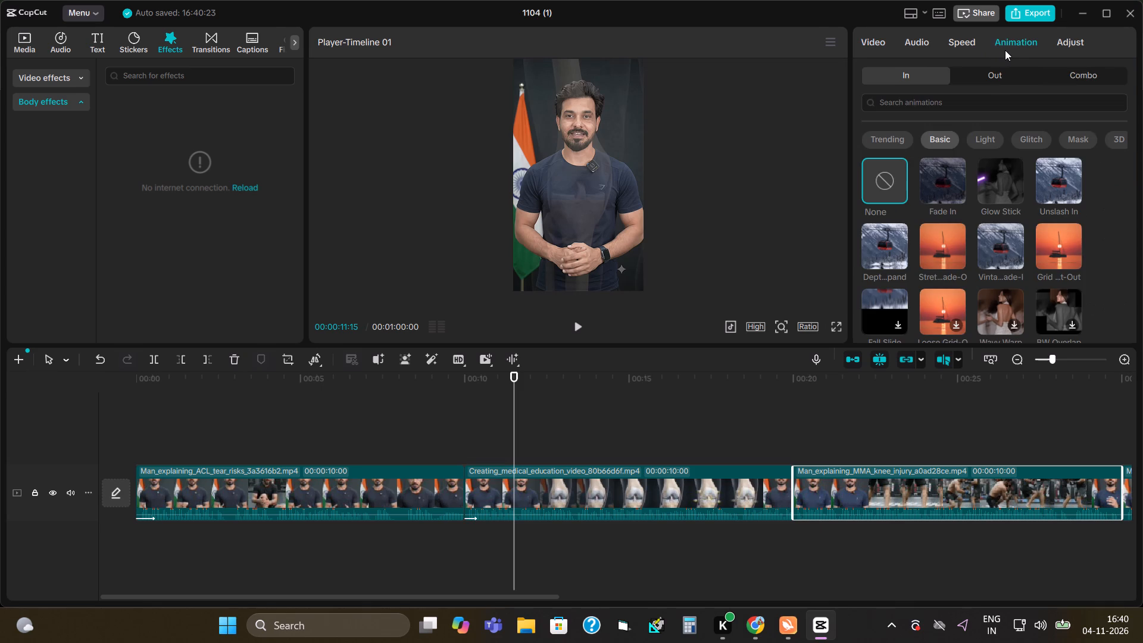
left_click(897, 235)
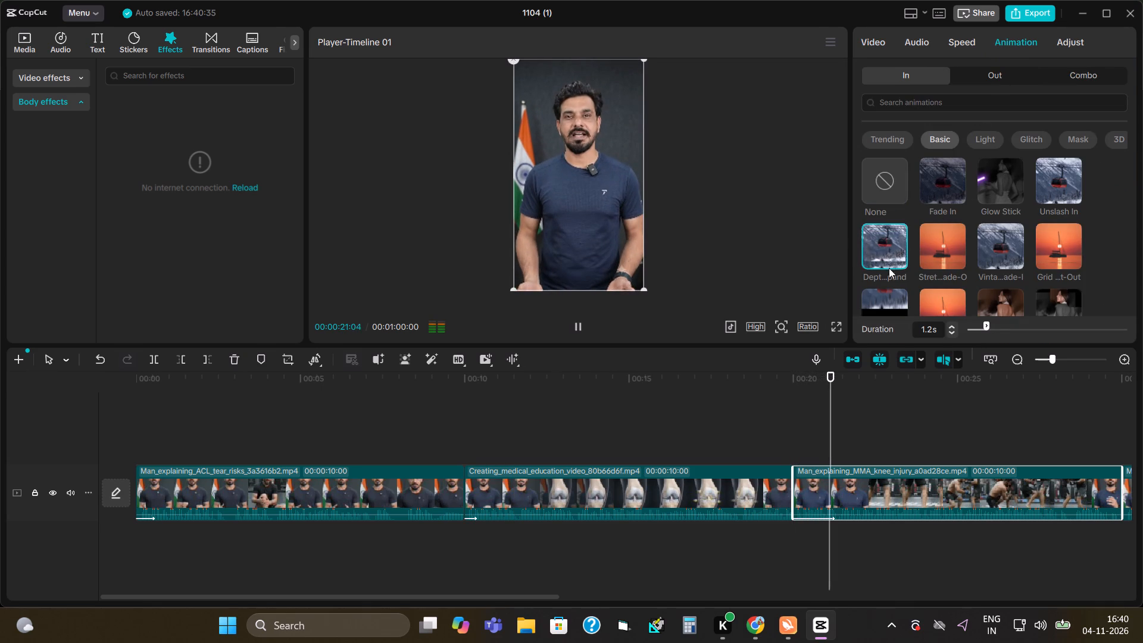
left_click(974, 331)
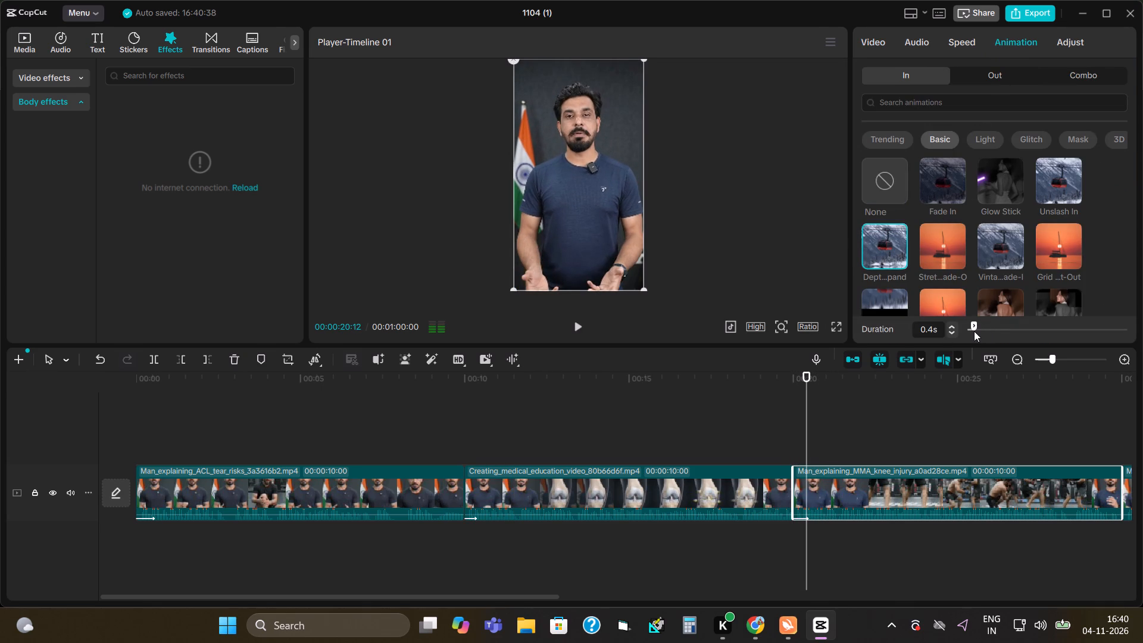
left_click(939, 260)
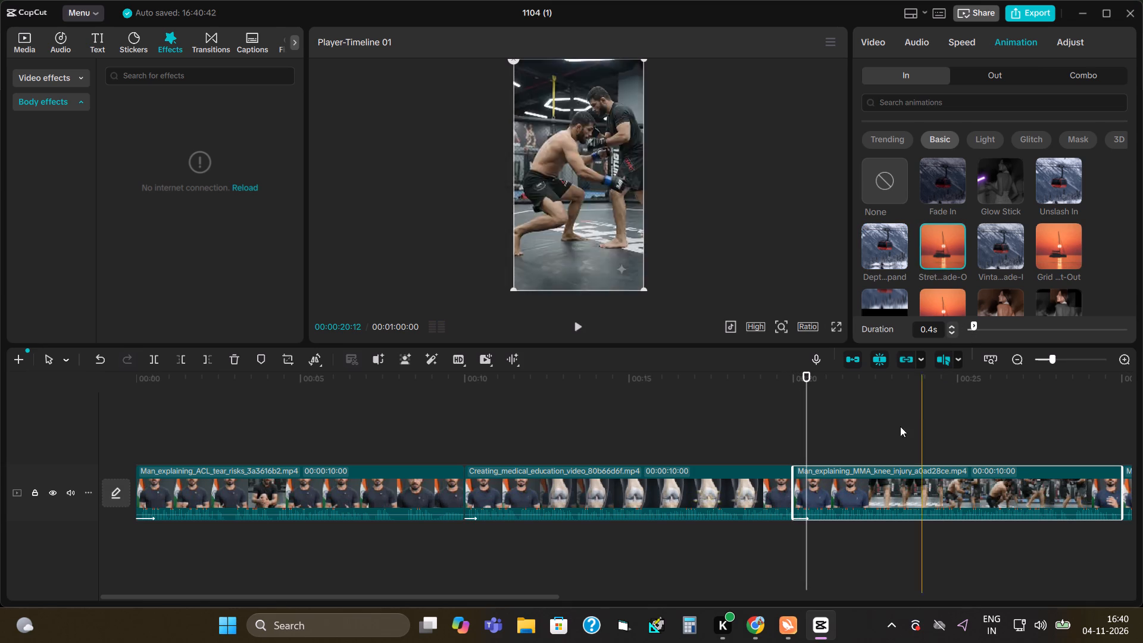
Apply the Vinta…ade-I entrance animation to the knee injury symptoms clip with a duration of 0.6 s.
left_click_drag(504, 599, 508, 599)
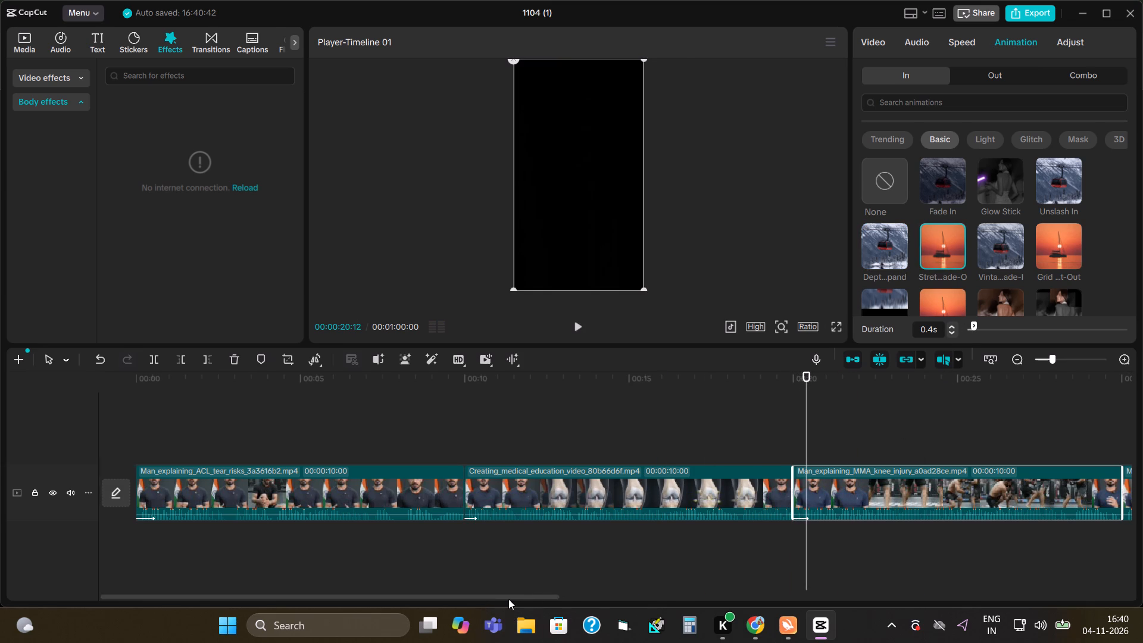
left_click_drag(508, 599, 947, 587)
left_click(415, 478)
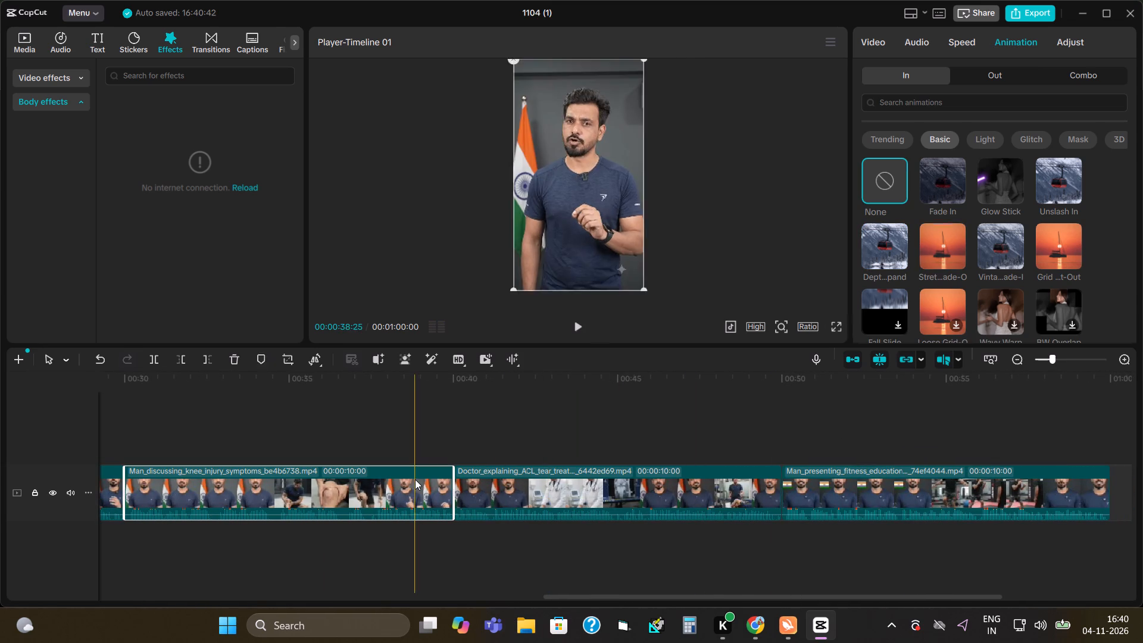
left_click(1001, 256)
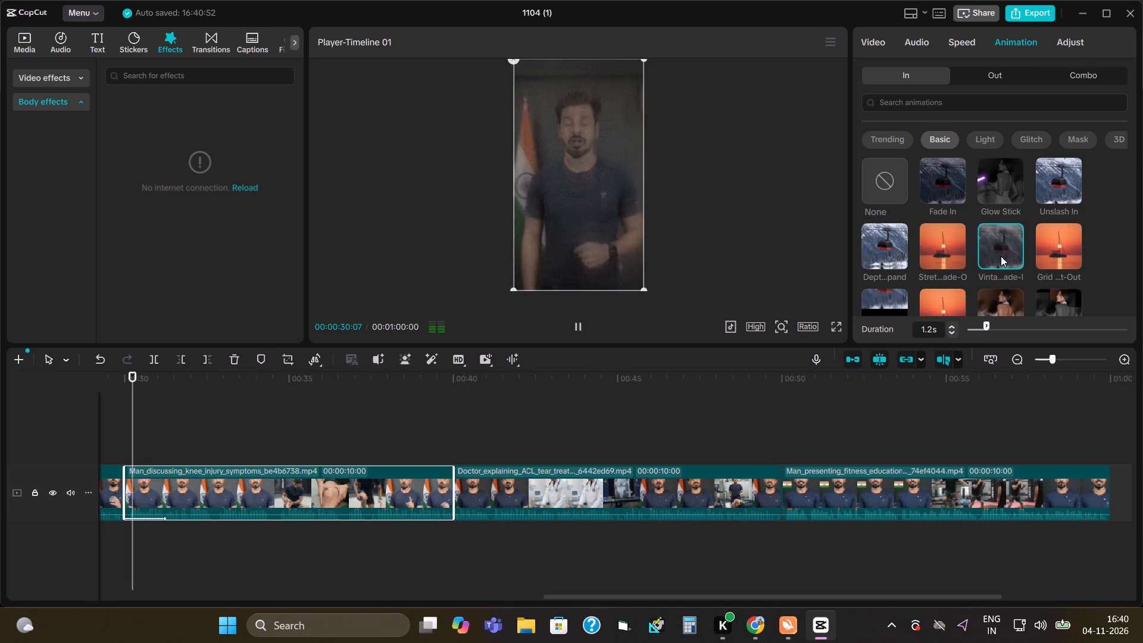
left_click(978, 330)
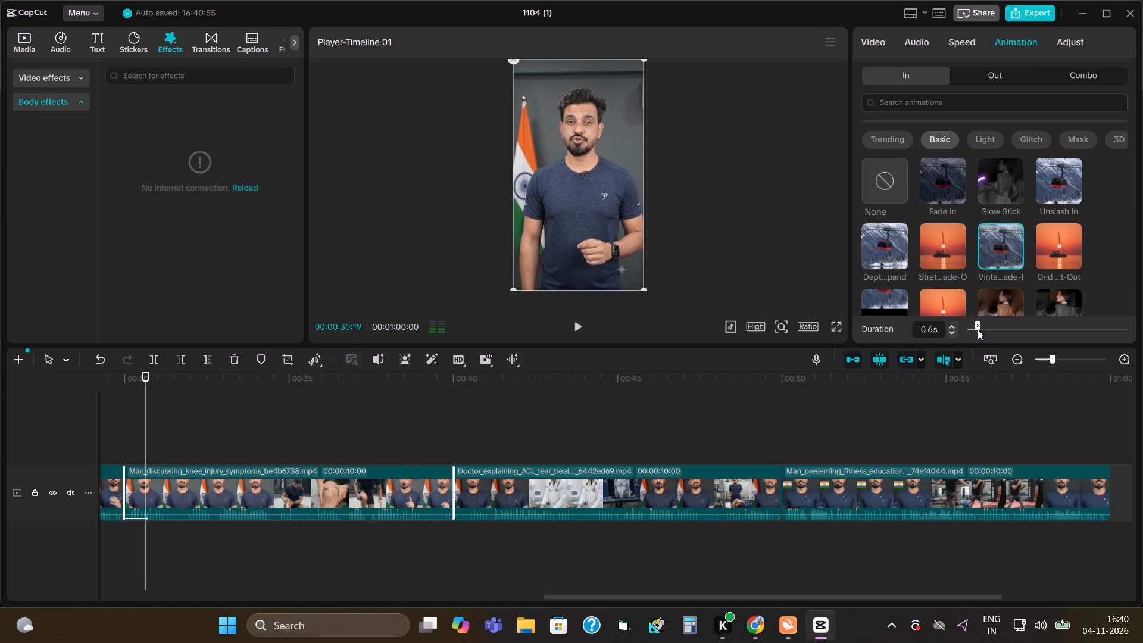
Apply the Grid …t-Out entrance animation to the doctor explaining ACL tear clip with a duration of 0.5 s.
left_click(628, 469)
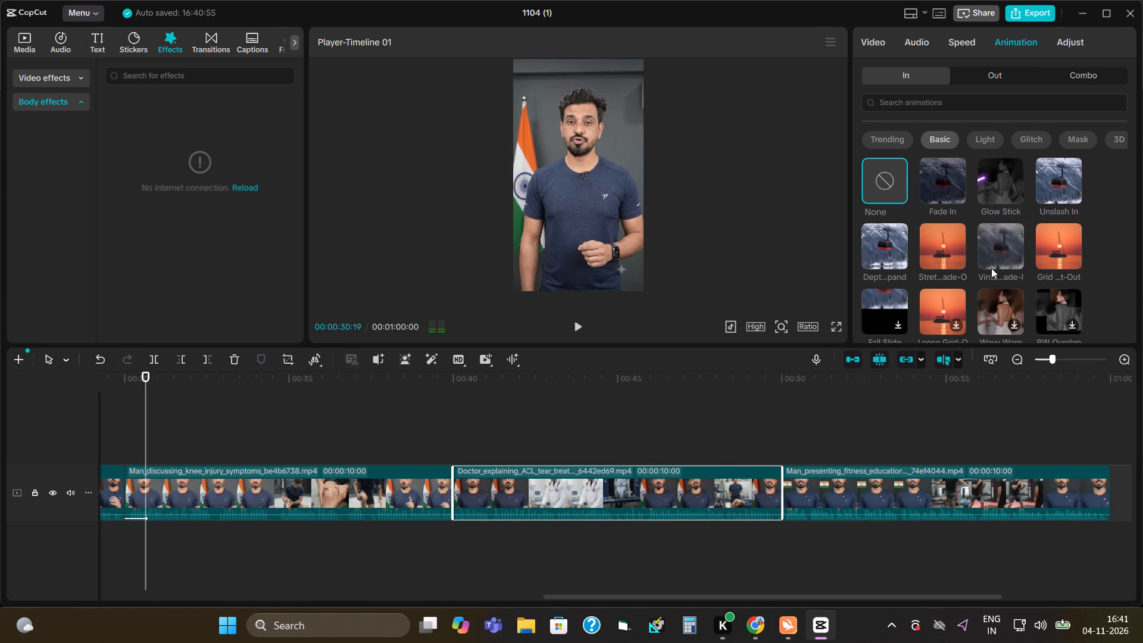
left_click(1041, 258)
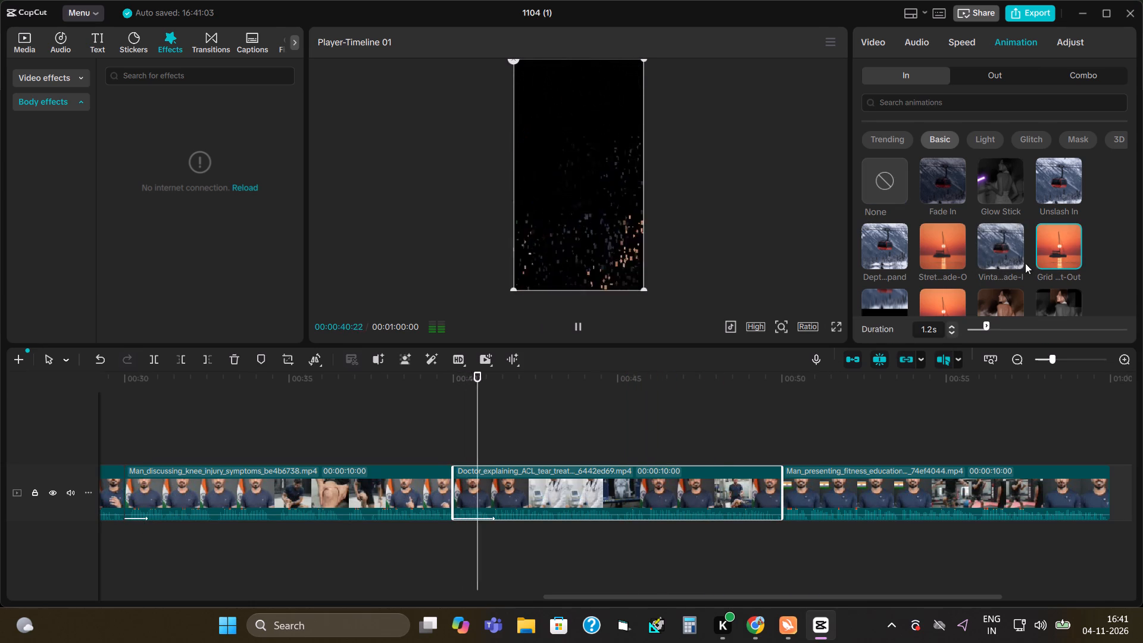
left_click(975, 328)
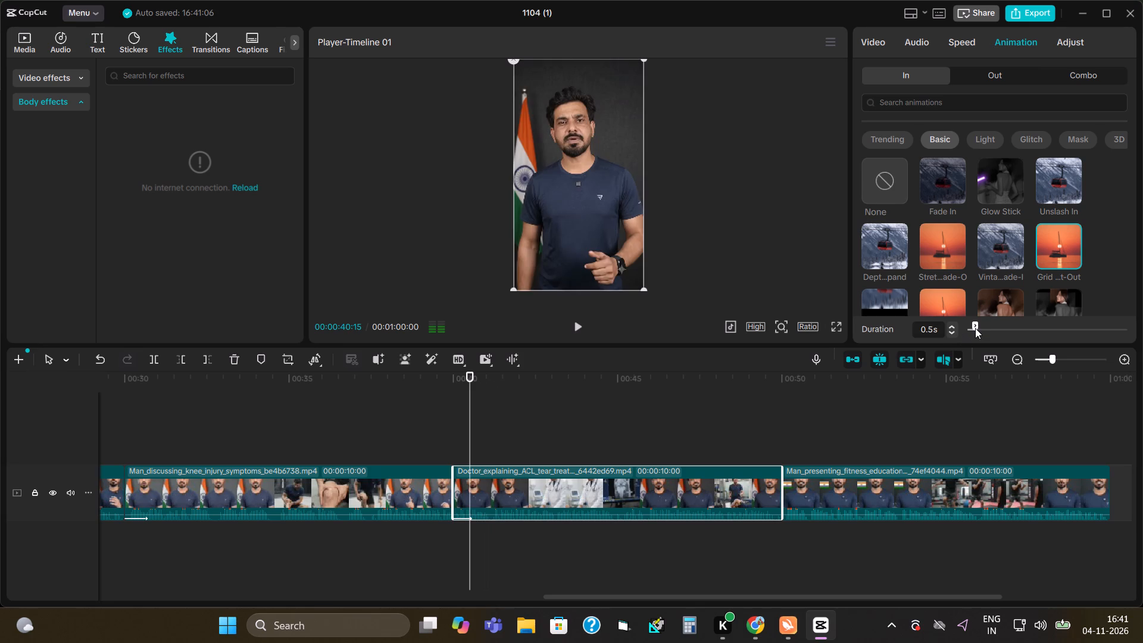
Play back the start of the doctor explaining ACL tear clip to check its entrance animation.
left_click(453, 442)
left_click(577, 324)
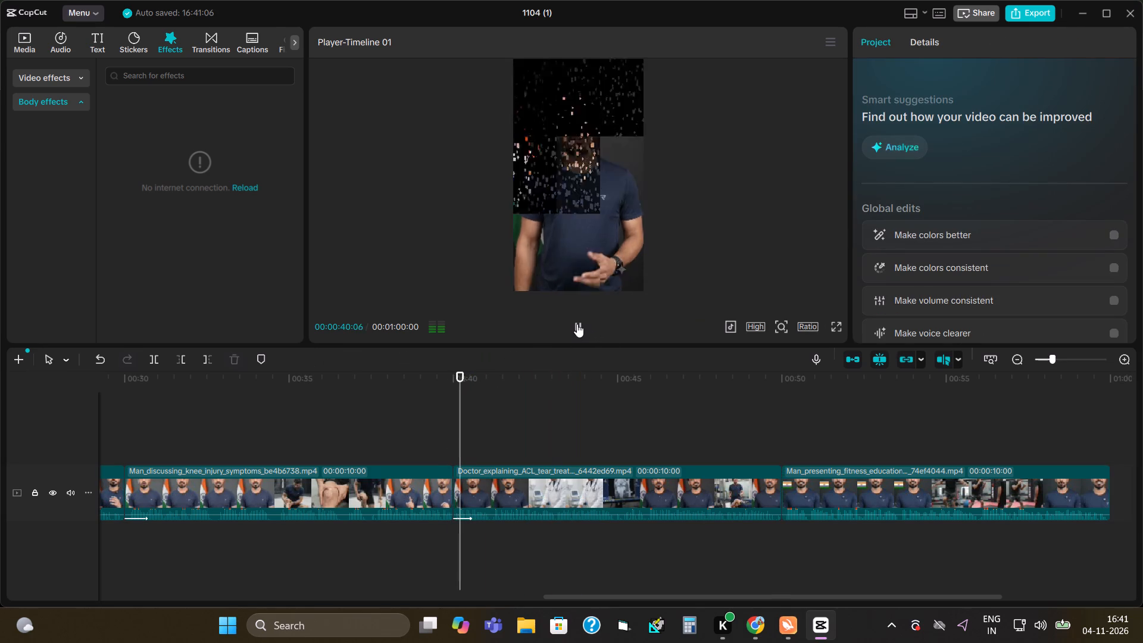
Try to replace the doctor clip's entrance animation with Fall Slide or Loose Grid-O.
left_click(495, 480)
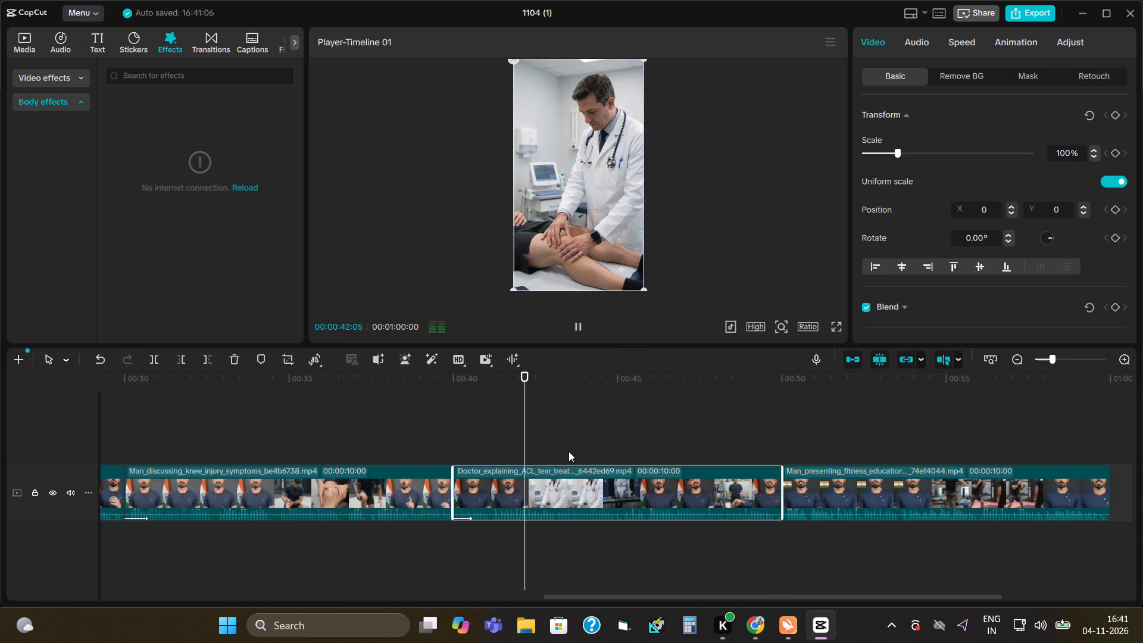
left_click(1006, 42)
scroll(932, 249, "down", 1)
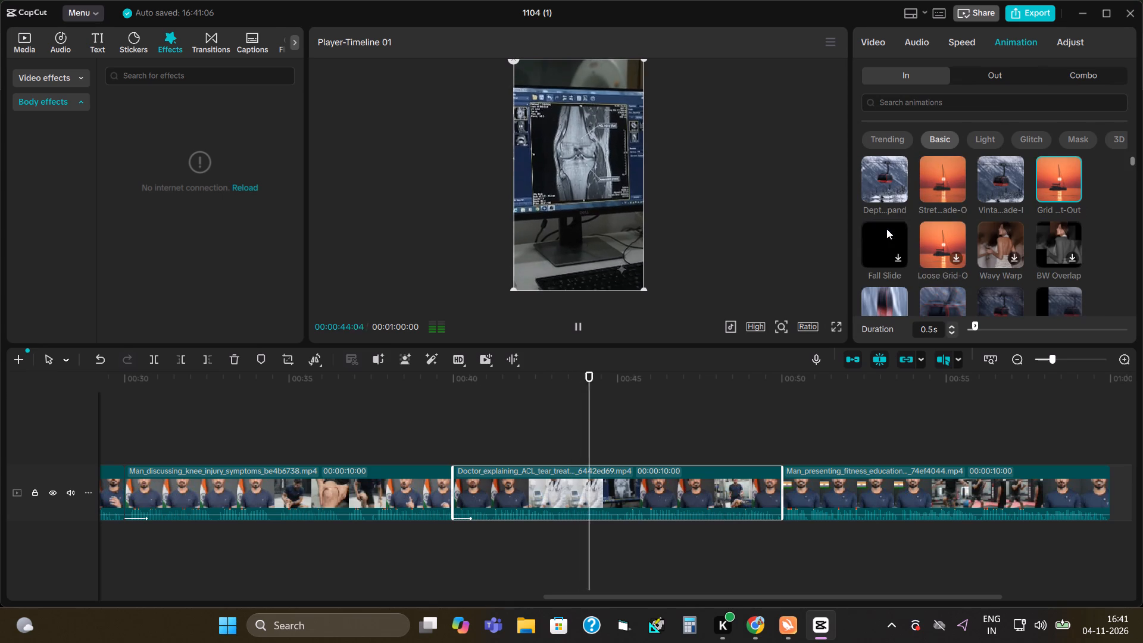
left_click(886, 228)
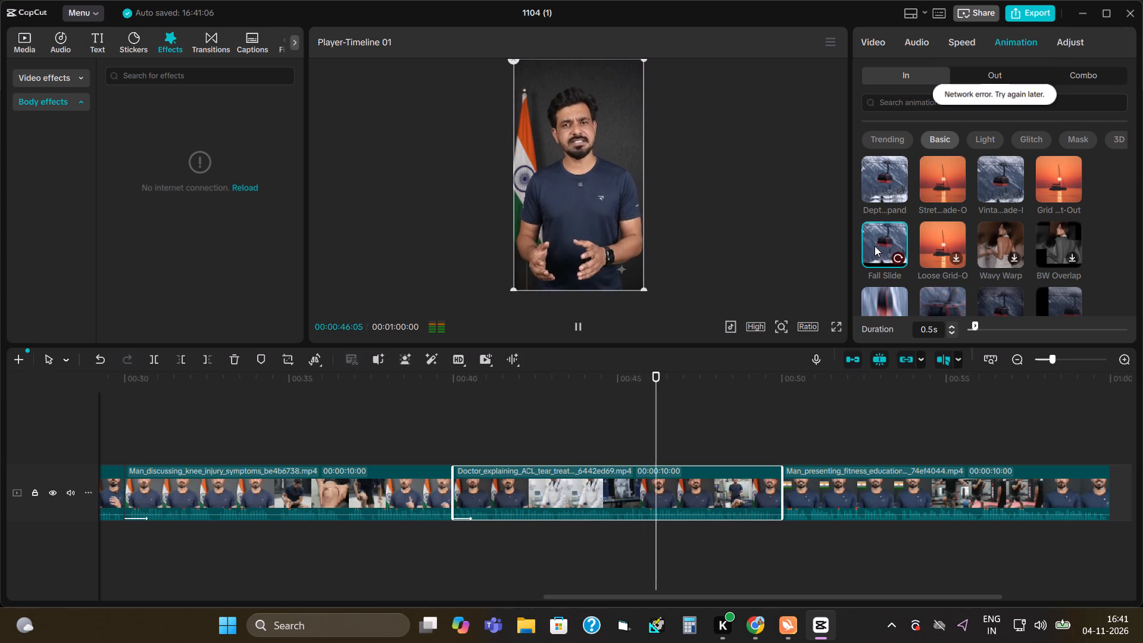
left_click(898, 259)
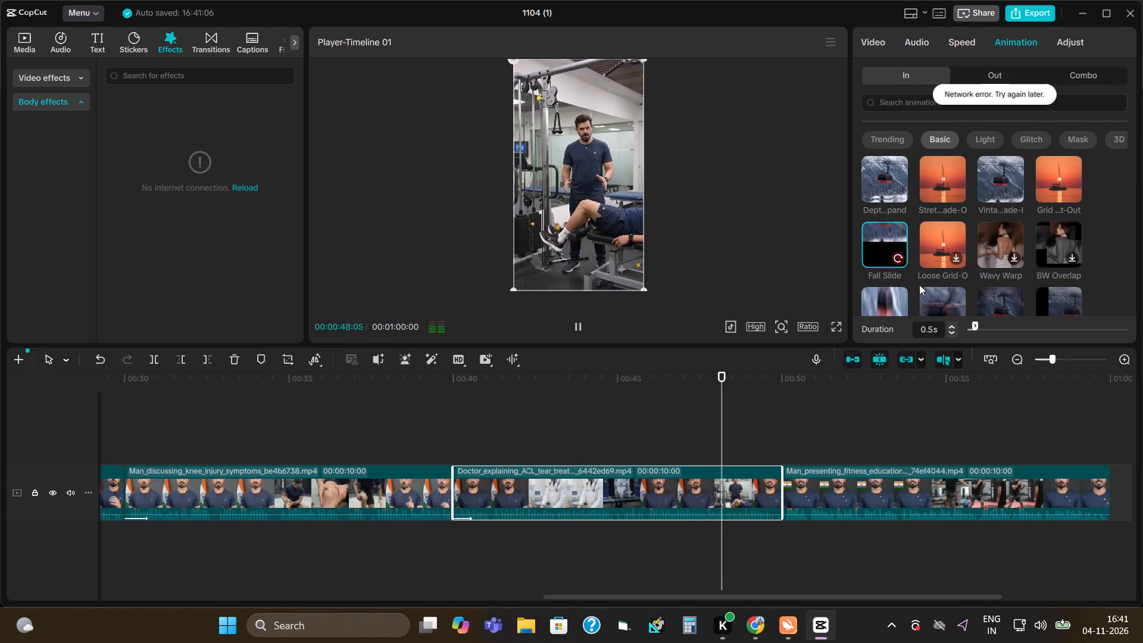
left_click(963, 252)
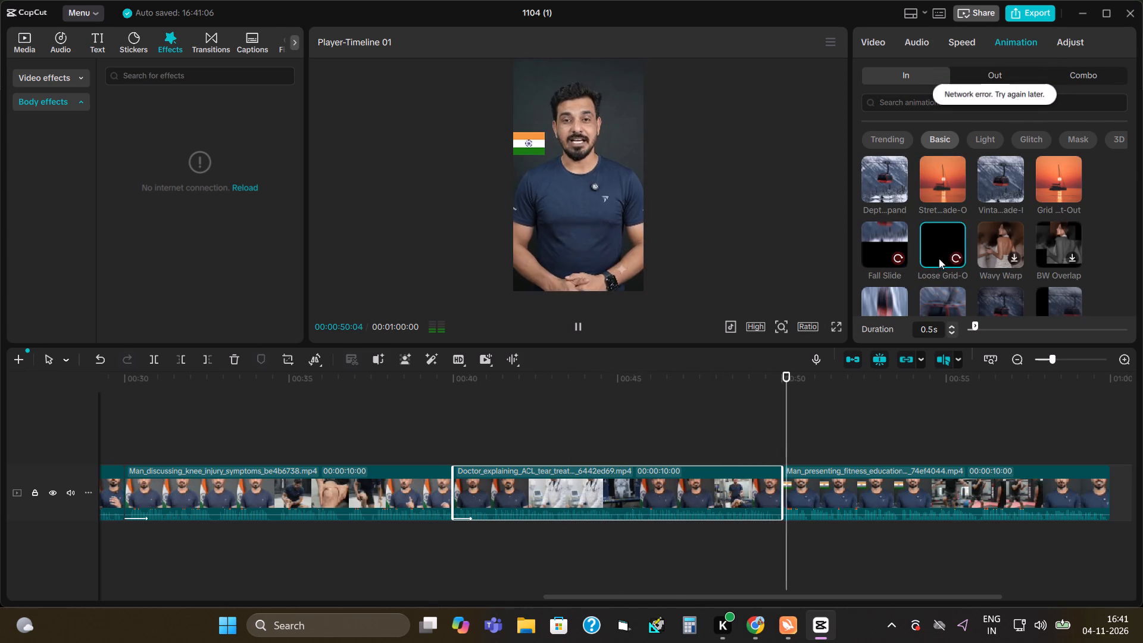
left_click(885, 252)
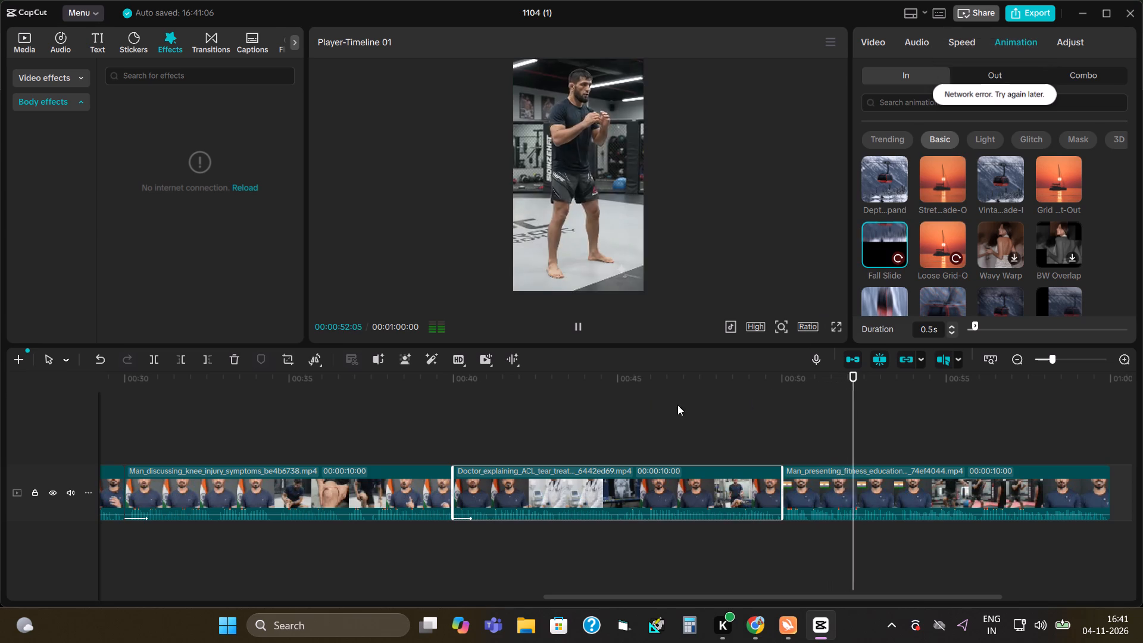
Replay the opening of the doctor explaining ACL tear clip from 00:00:40:00 to recheck its entrance animation.
left_click(636, 402)
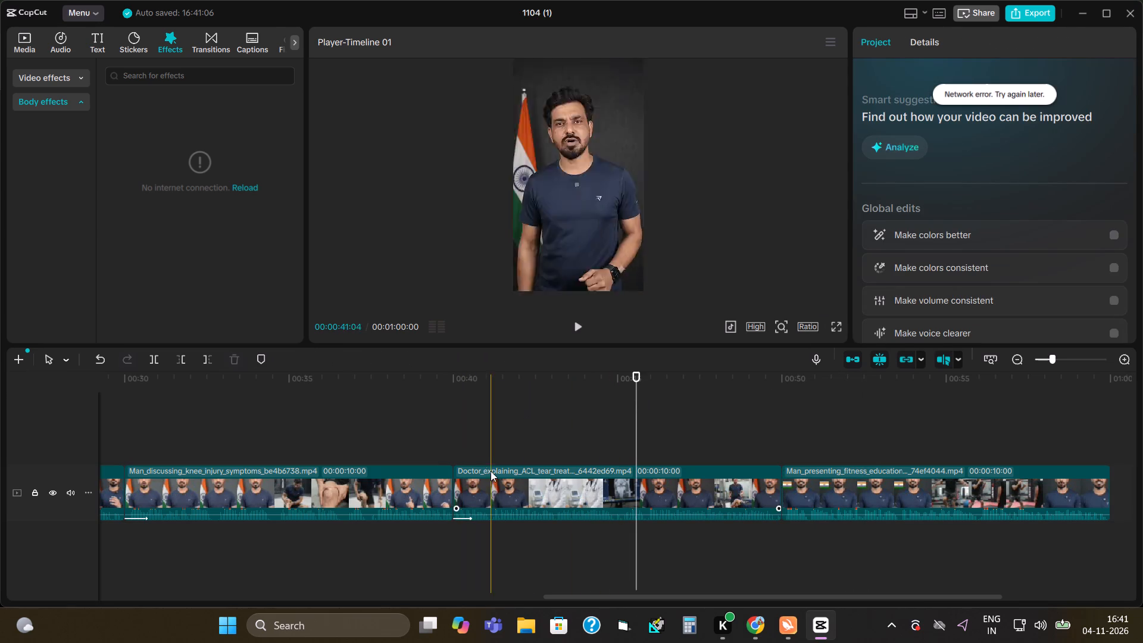
left_click(483, 482)
left_click(452, 451)
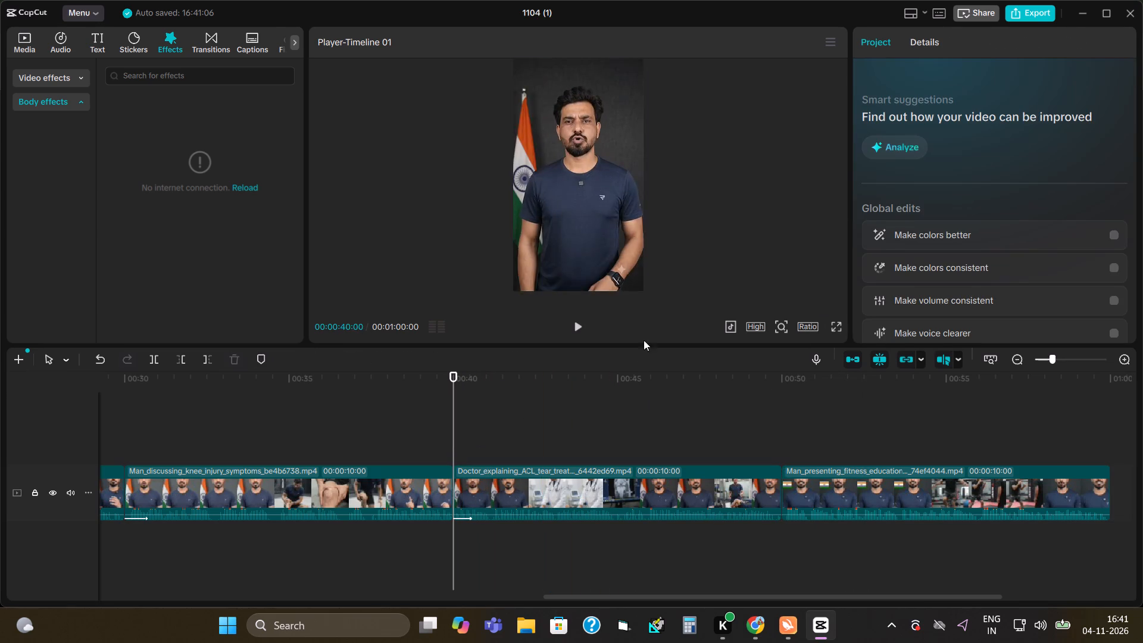
left_click(580, 321)
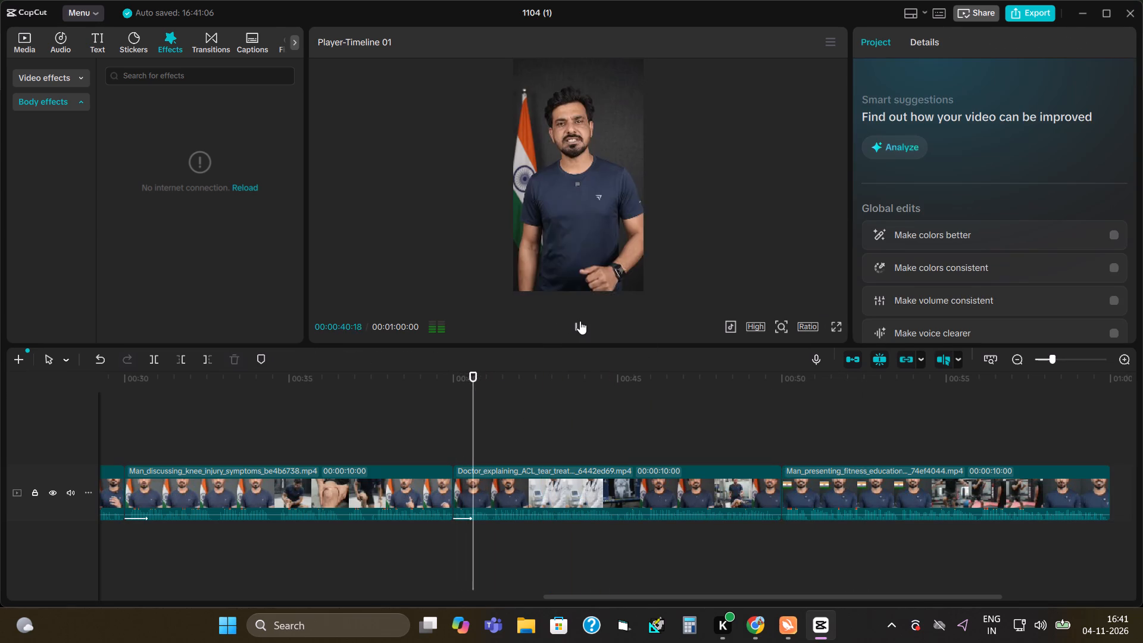
left_click(580, 321)
Apply the Gloom… Fade entrance animation to the final fitness education clip with a duration of 0.6 s.
left_click(825, 482)
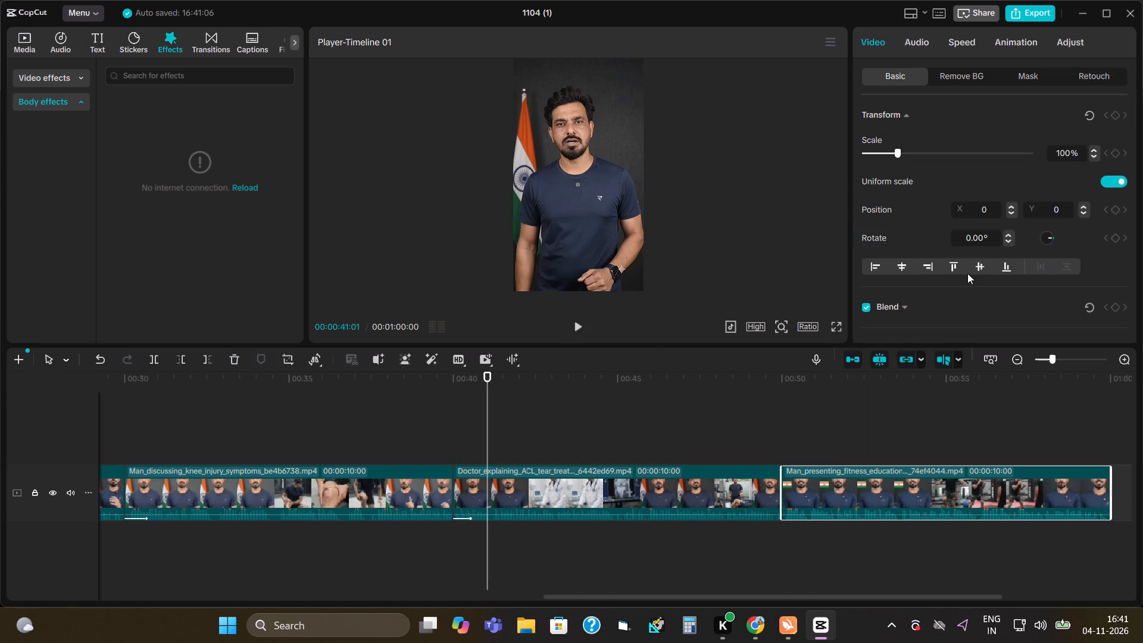
left_click(1005, 36)
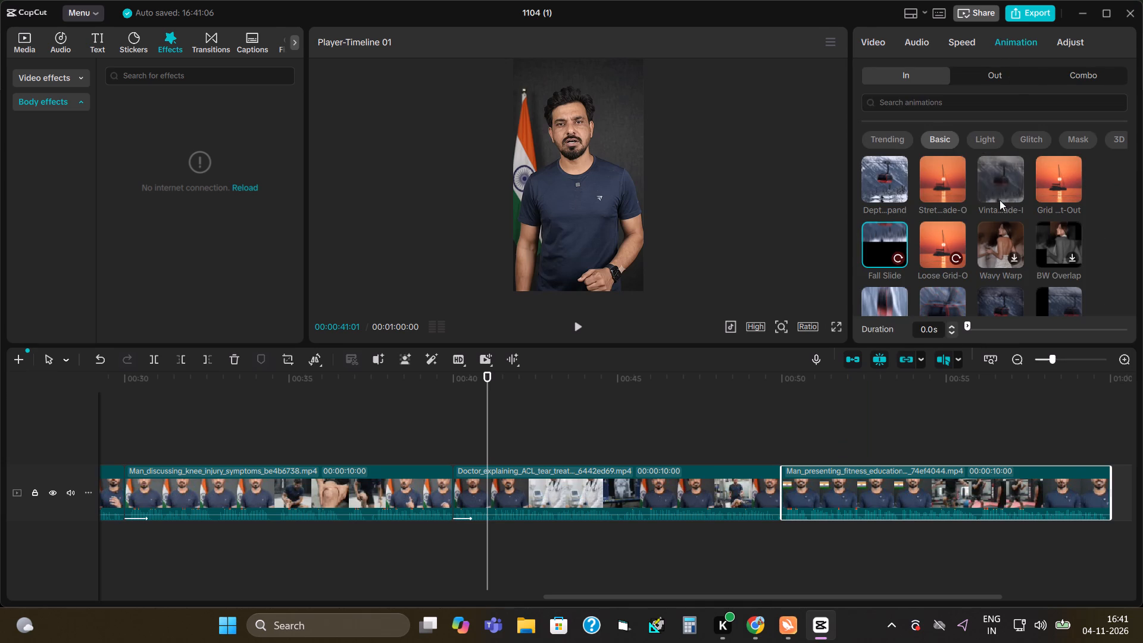
scroll(988, 253, "down", 1)
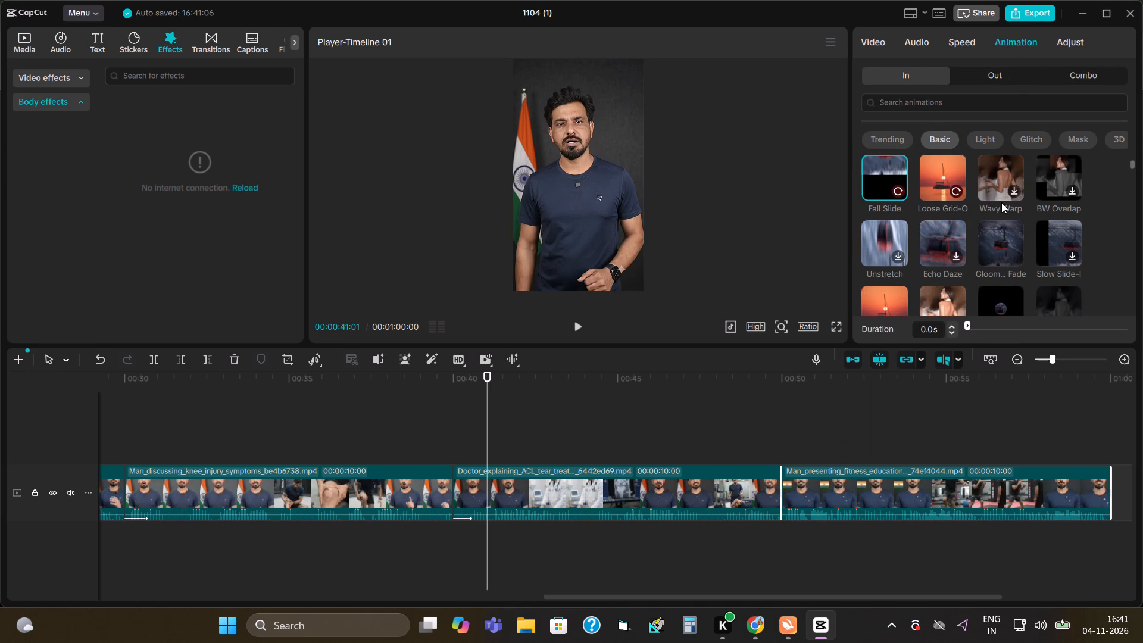
left_click(1006, 238)
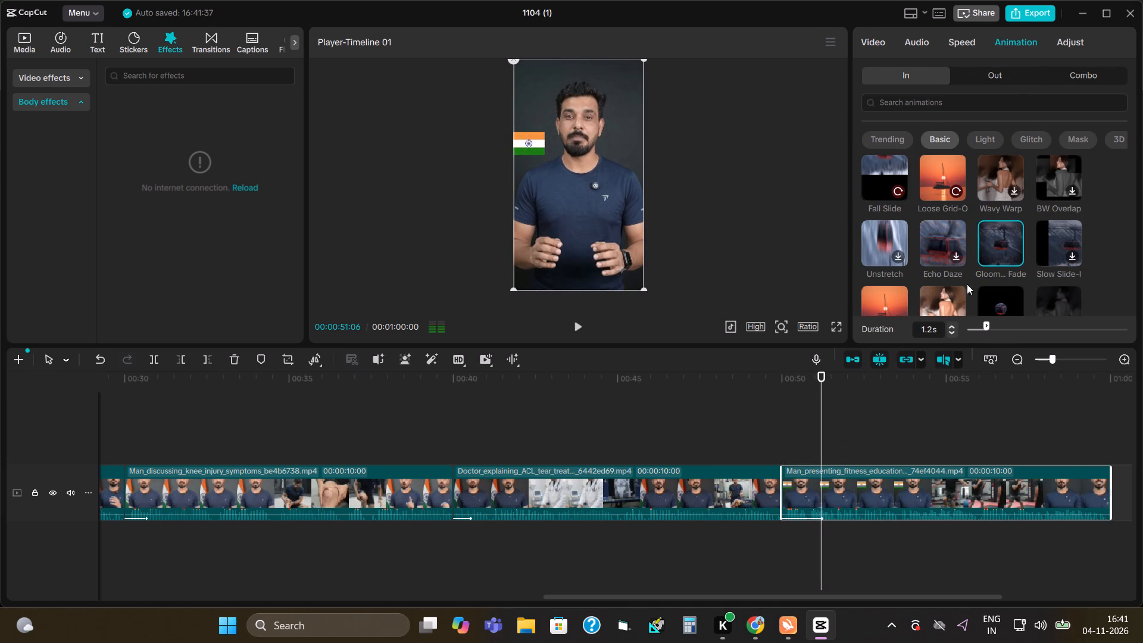
left_click(977, 329)
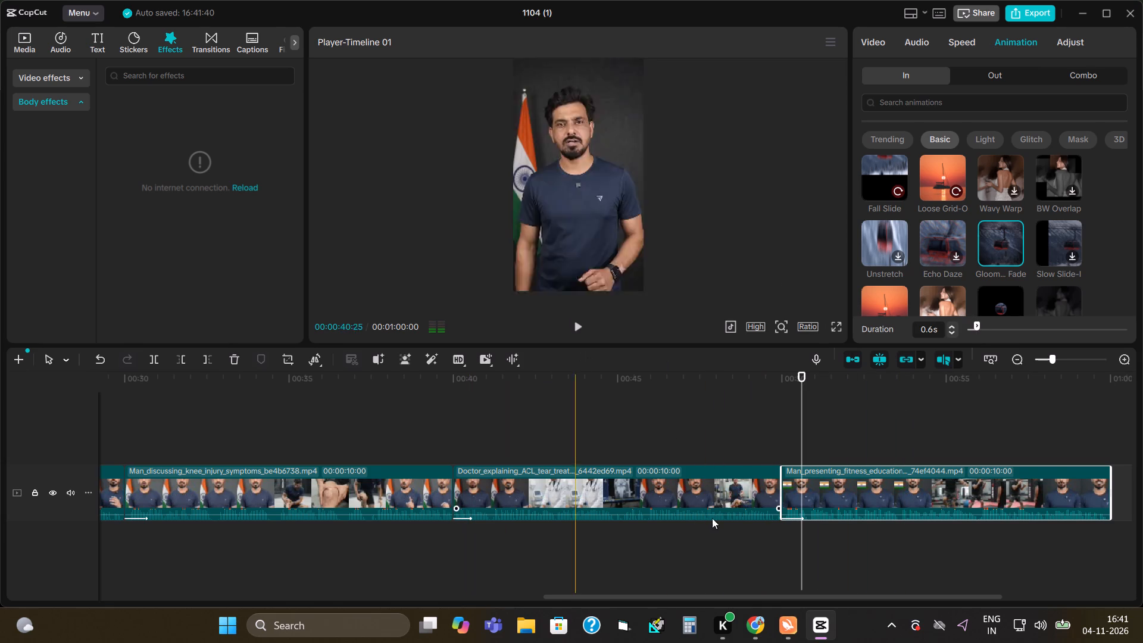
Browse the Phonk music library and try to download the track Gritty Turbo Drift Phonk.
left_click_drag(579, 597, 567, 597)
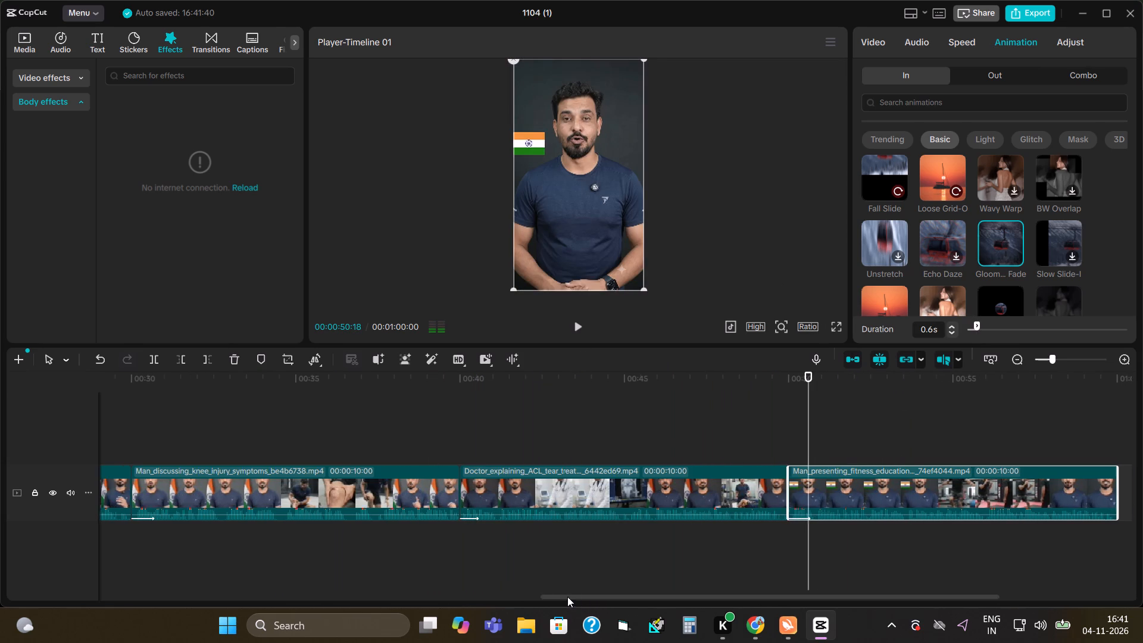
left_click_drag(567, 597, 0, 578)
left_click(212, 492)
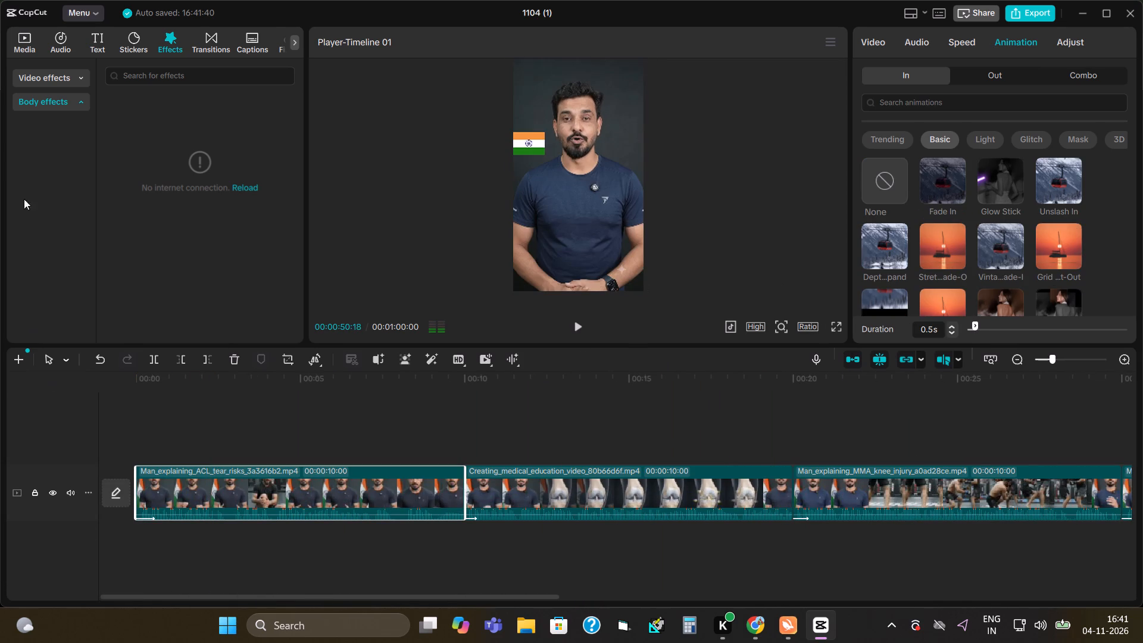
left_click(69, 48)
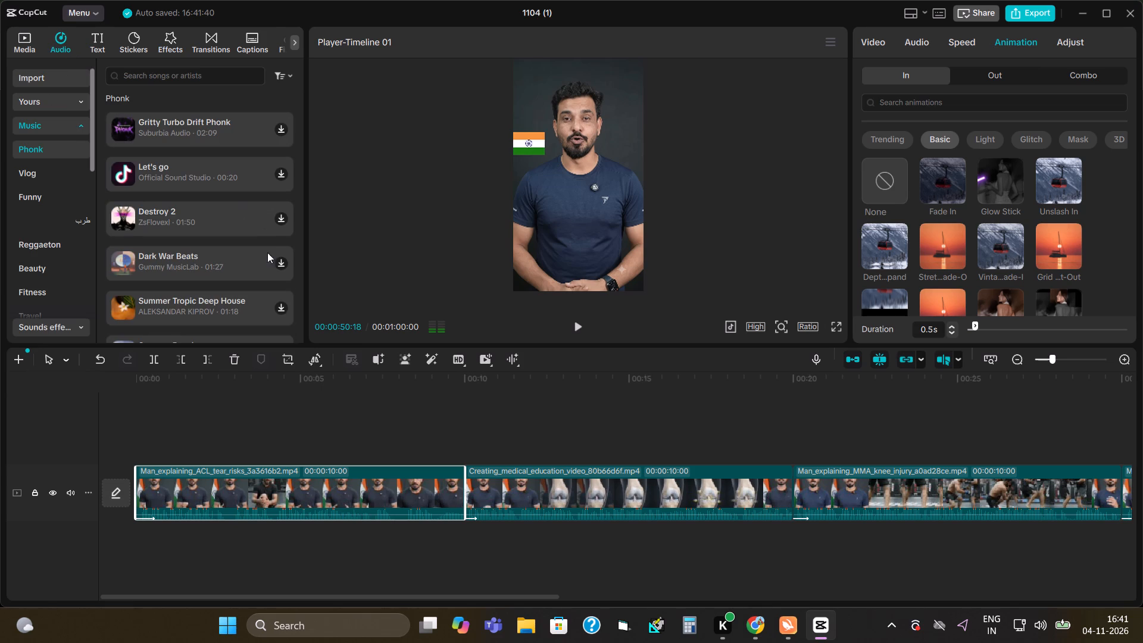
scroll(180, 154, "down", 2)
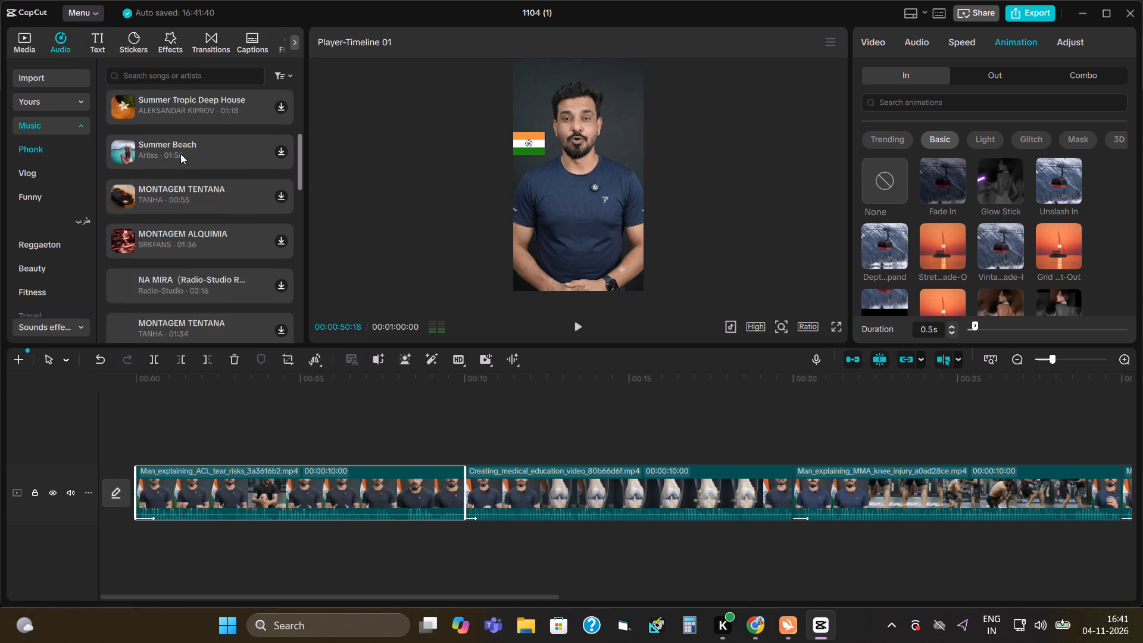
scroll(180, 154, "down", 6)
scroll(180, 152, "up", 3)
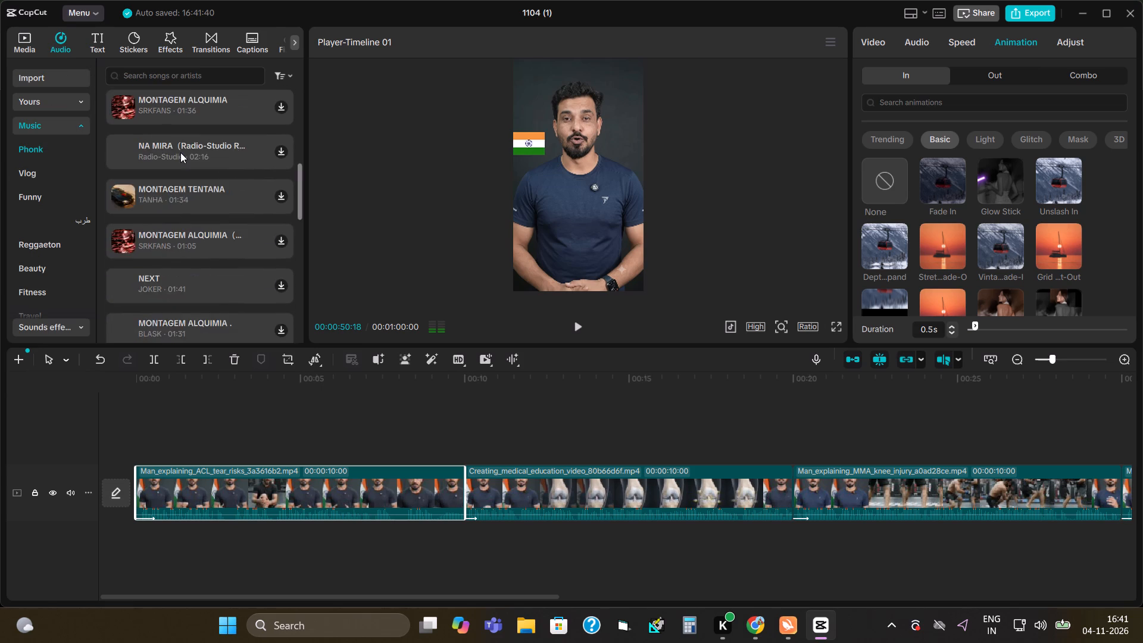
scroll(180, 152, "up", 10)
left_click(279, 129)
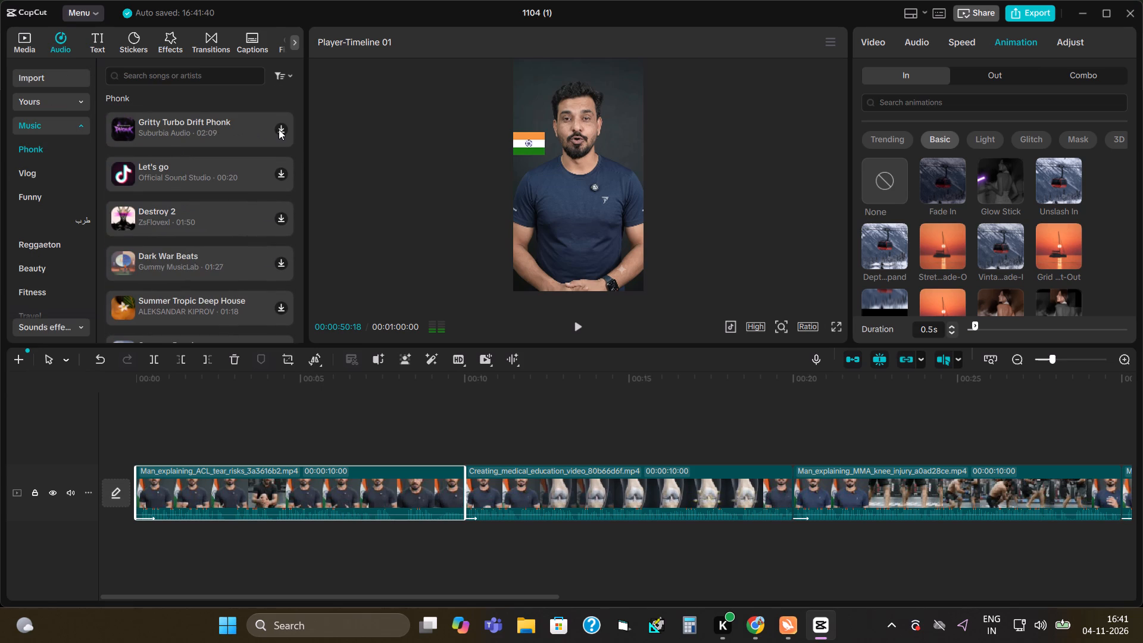
Set the speed of the first clip, Man_explaining_ACL_tear_risks, to 1.2x.
left_click(335, 467)
left_click(920, 46)
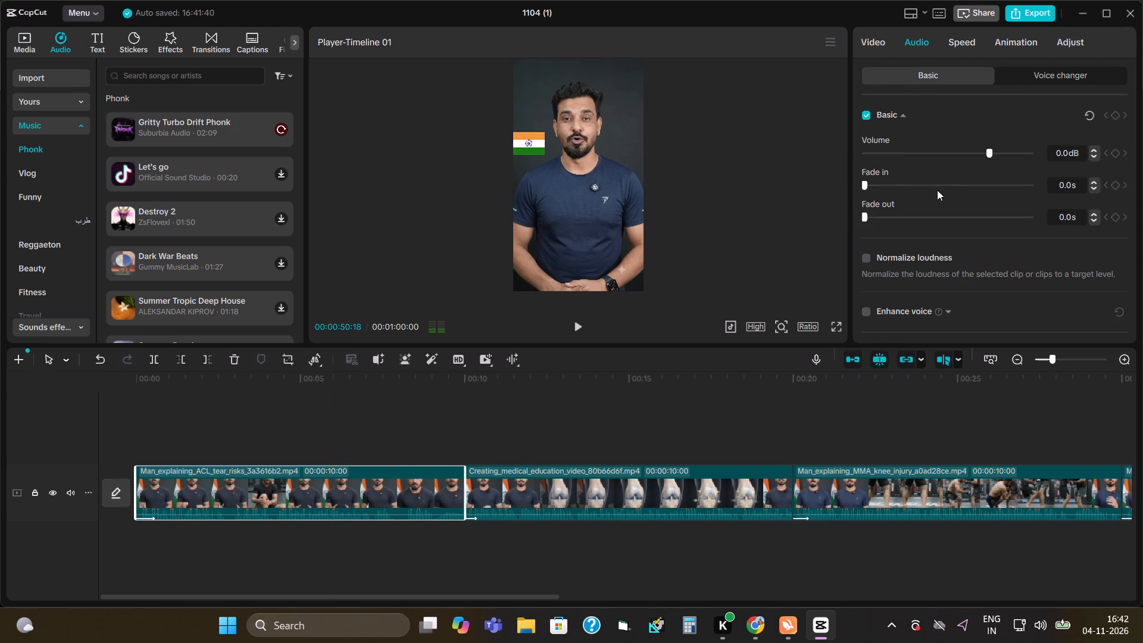
left_click(959, 48)
left_click(963, 43)
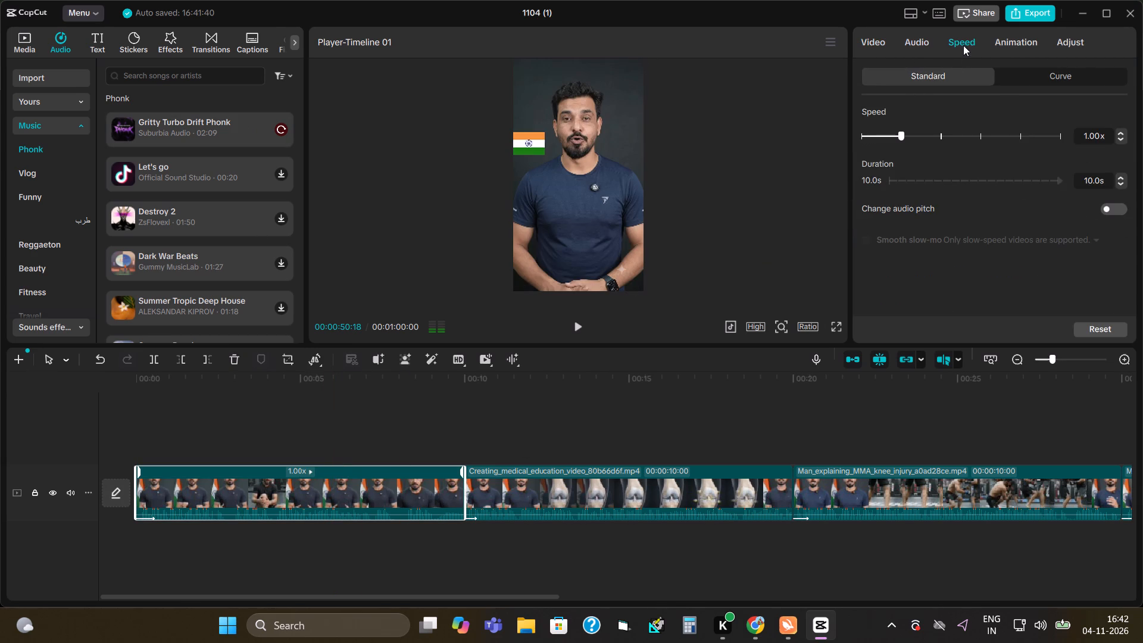
left_click(1092, 139)
key("2")
left_click(1048, 424)
Set the speed of the second clip, Creating_medical_education_video, to 1.2x.
left_click(469, 511)
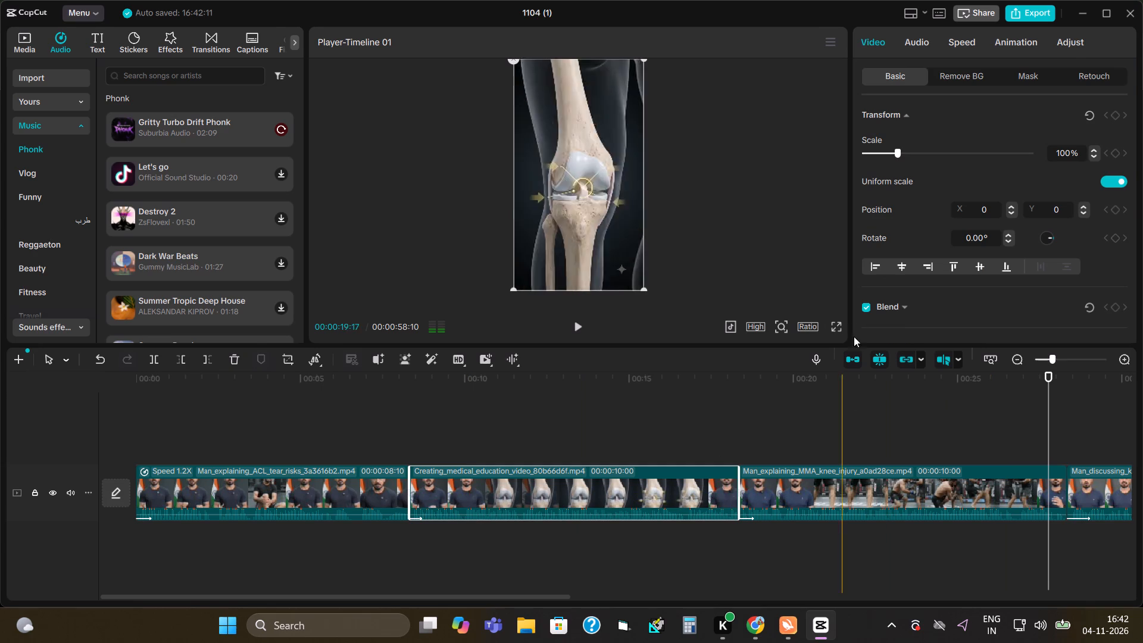
left_click(962, 45)
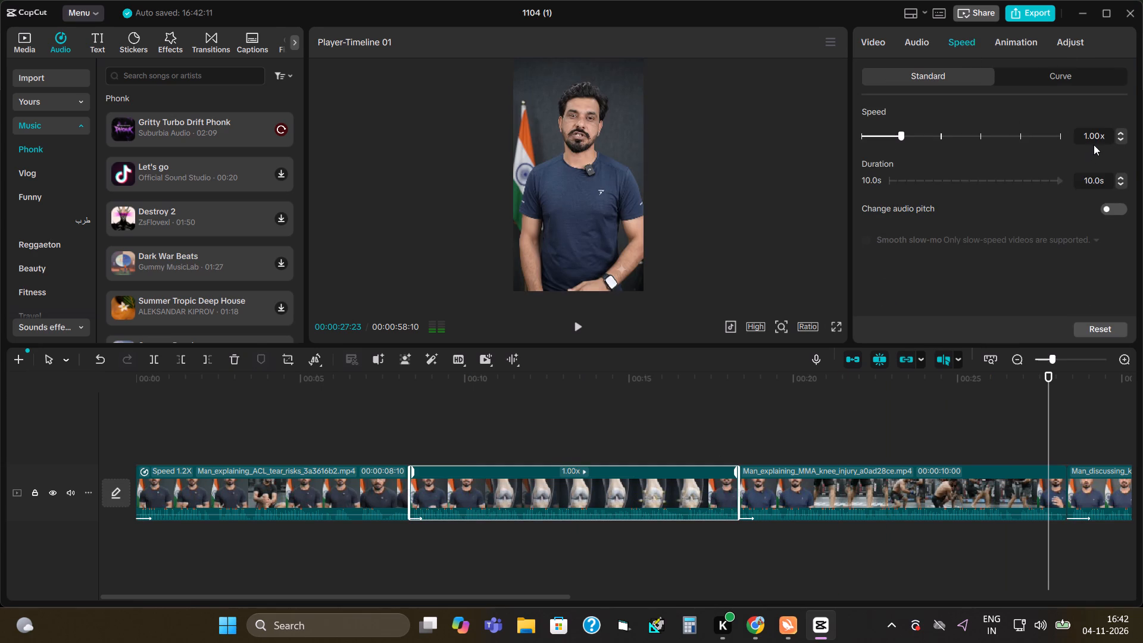
left_click(1094, 139)
key("BackSpace")
key("2")
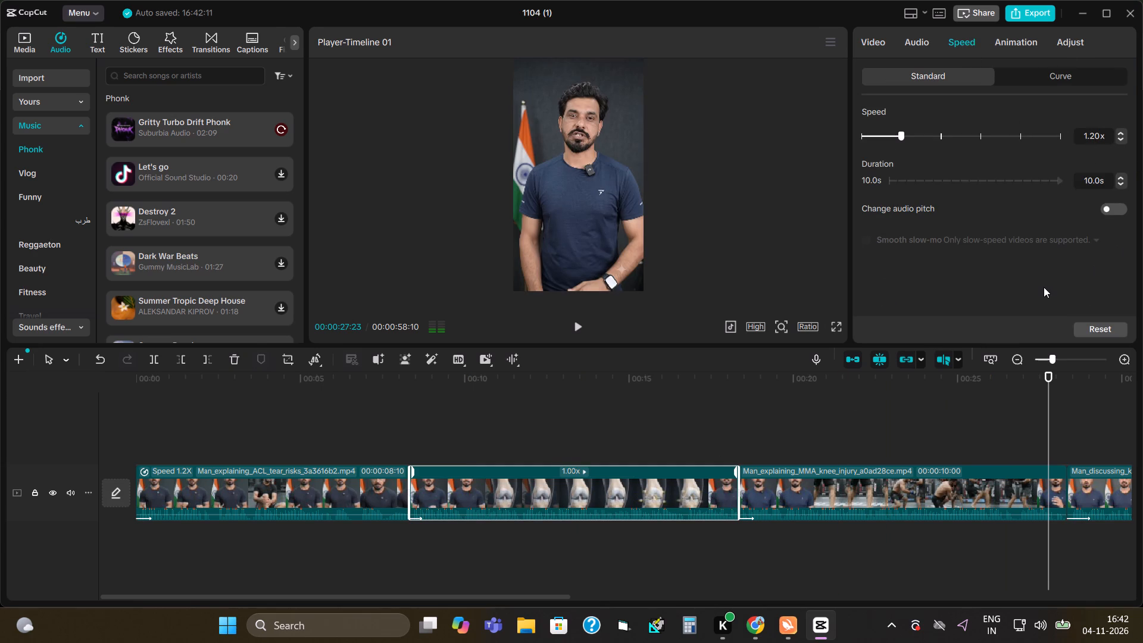
left_click(1044, 287)
Set the speed of the third clip, Man_explaining_MMA_knee_injury, to 1.2x.
left_click(821, 475)
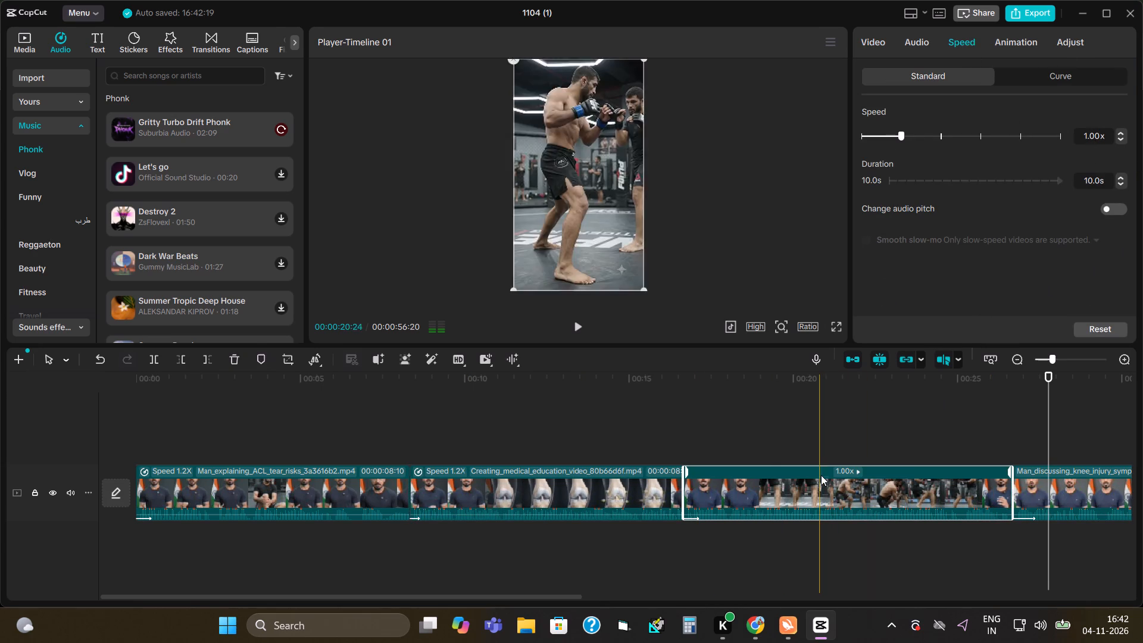
left_click(1095, 129)
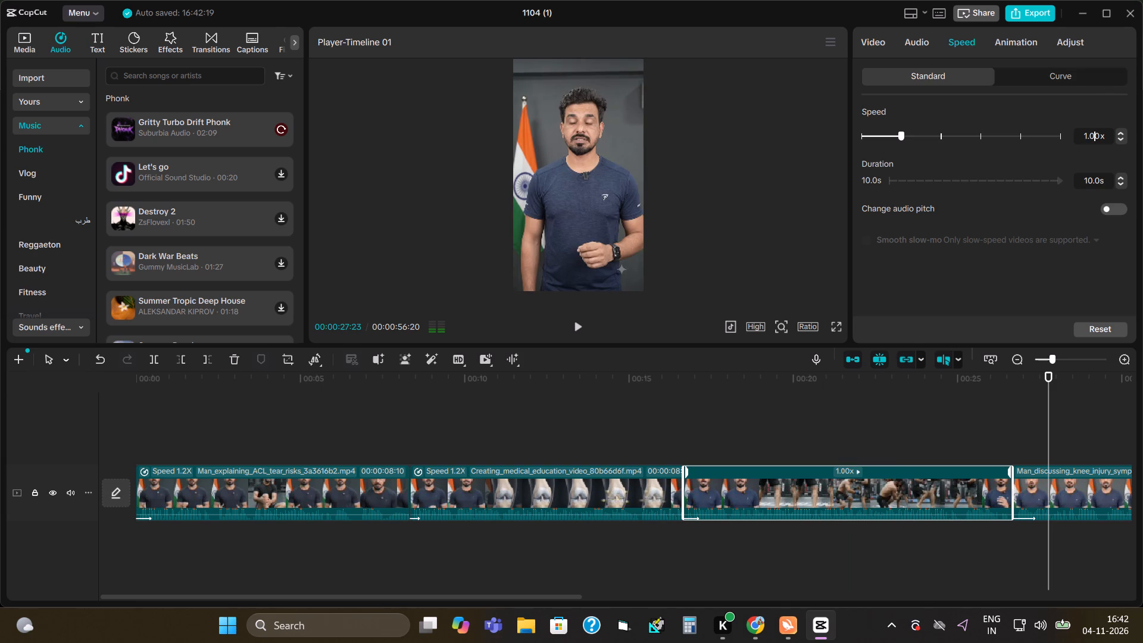
key("BackSpace")
key("2")
left_click(995, 294)
left_click(899, 406)
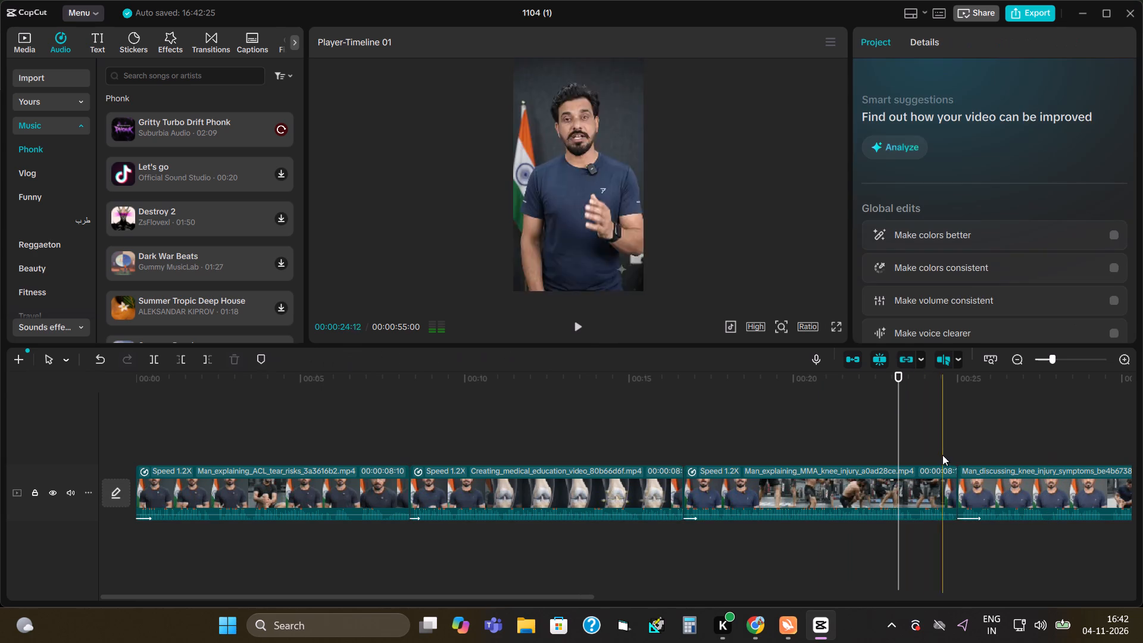
Set the speed of the fourth clip, Man_discussing_knee_injury_symptoms, to 1.2x.
left_click(1018, 488)
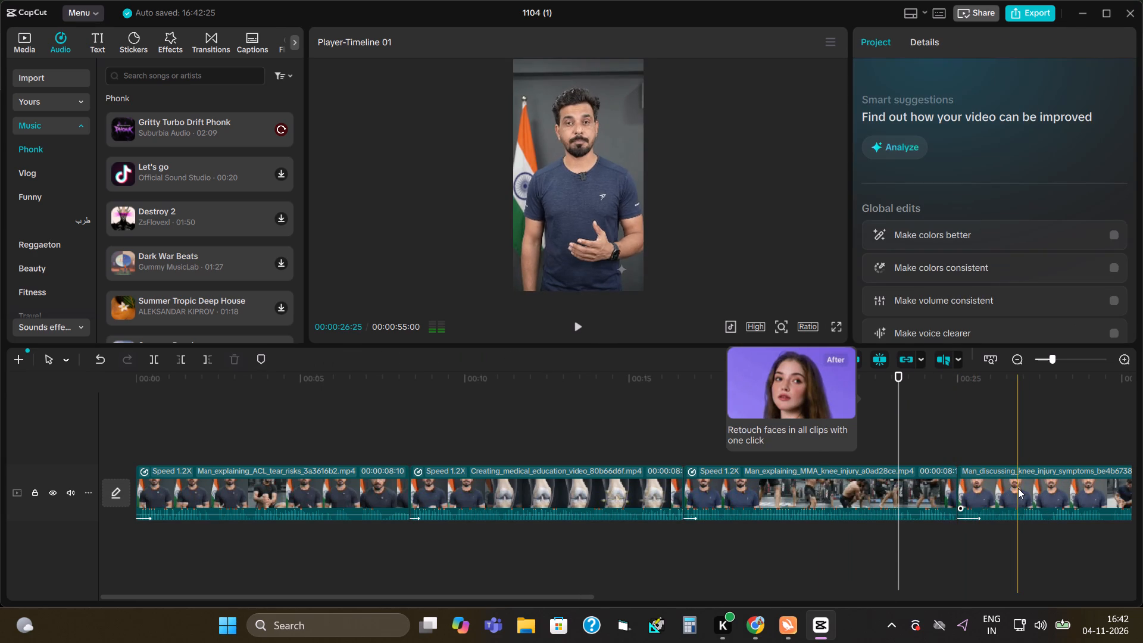
left_click_drag(554, 596, 663, 600)
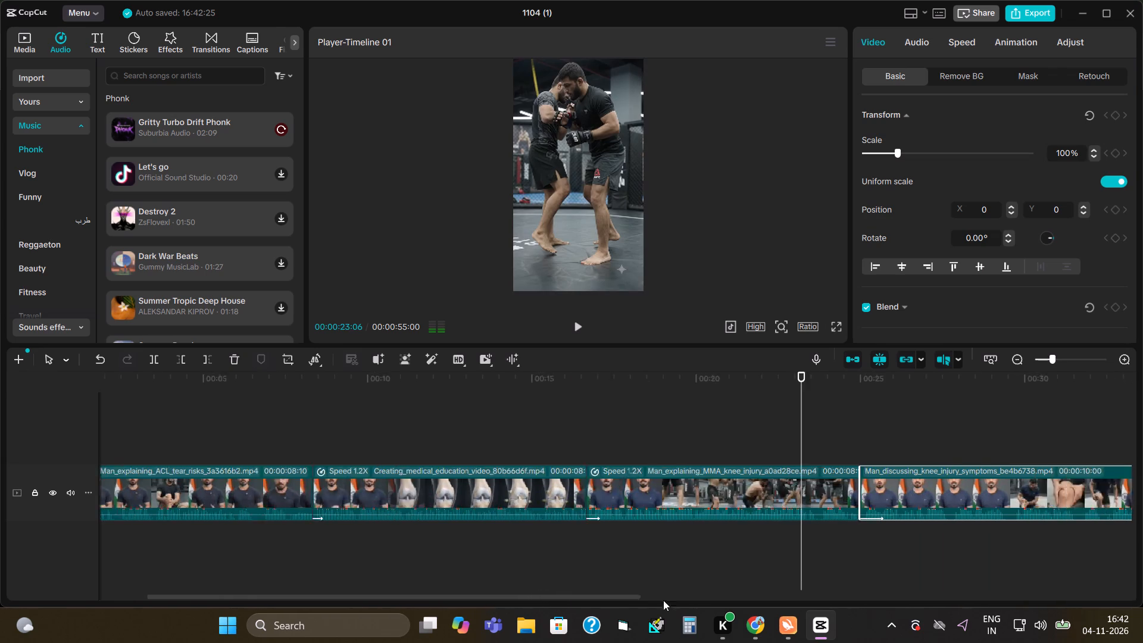
left_click_drag(663, 600, 833, 623)
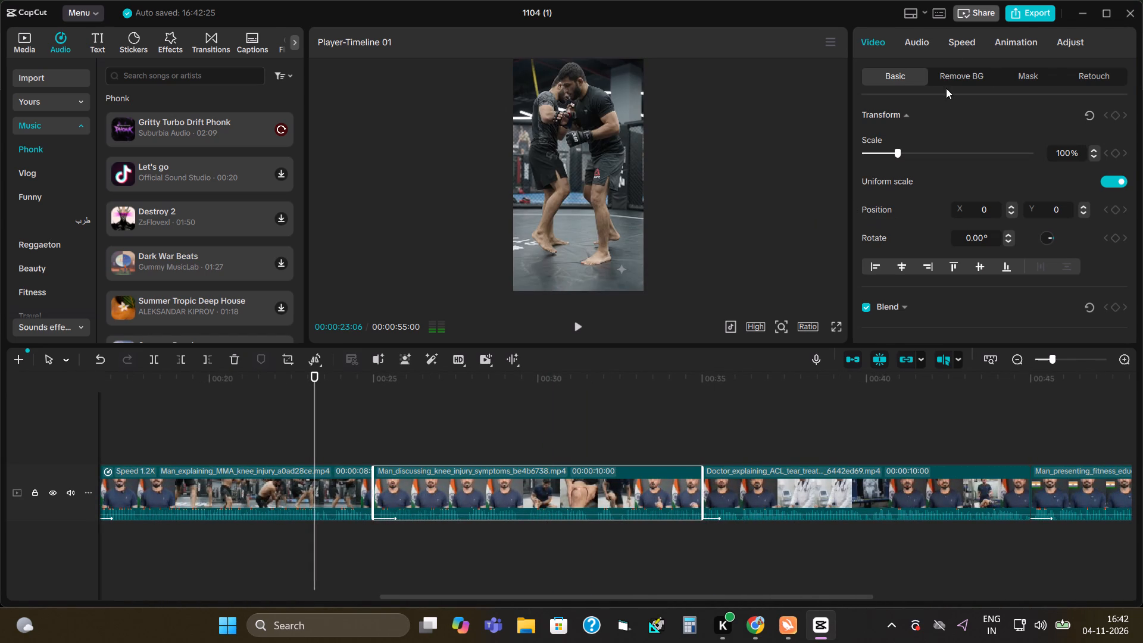
left_click(955, 45)
left_click(1096, 133)
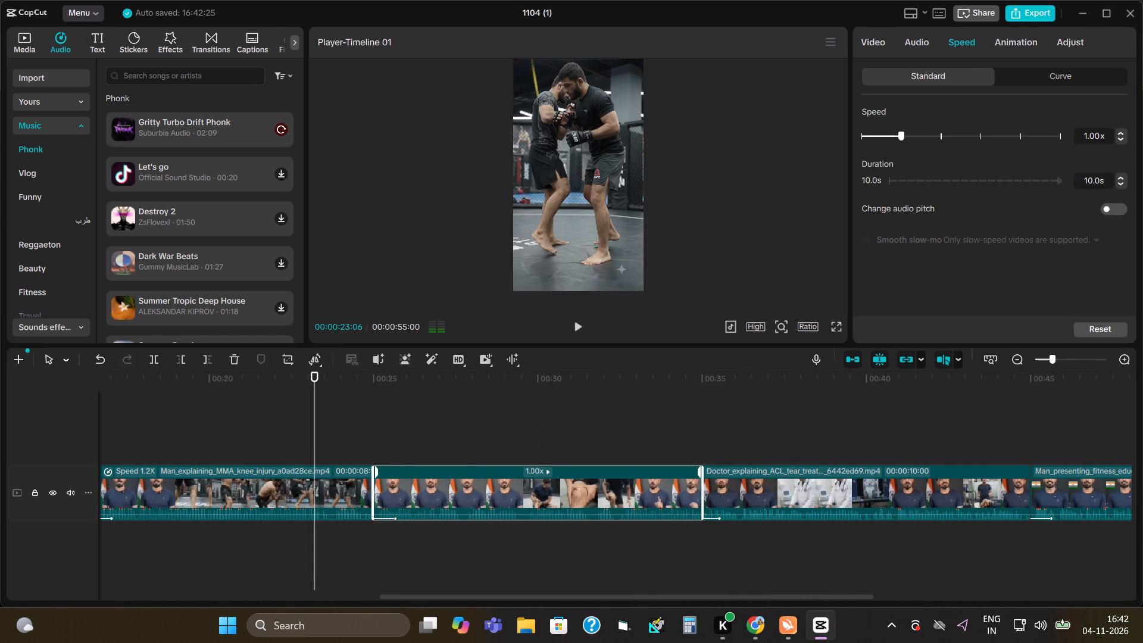
key("BackSpace")
key("2")
left_click(991, 269)
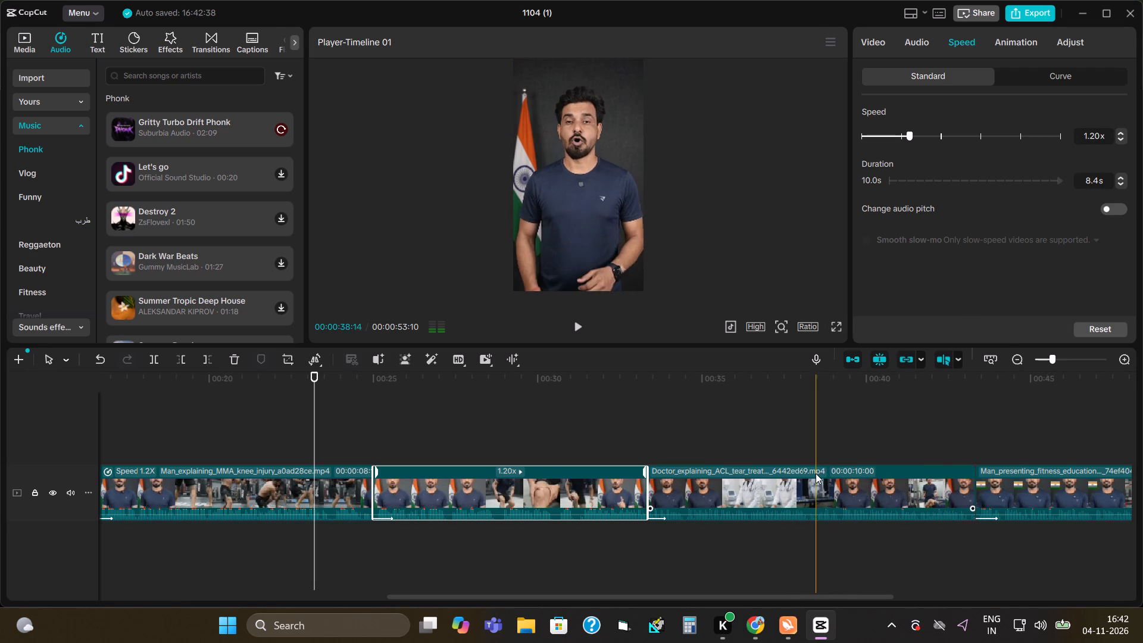
Set the speed of the fifth clip, the doctor explaining ACL tear treatment, to 1.2x.
left_click(816, 473)
left_click(1095, 135)
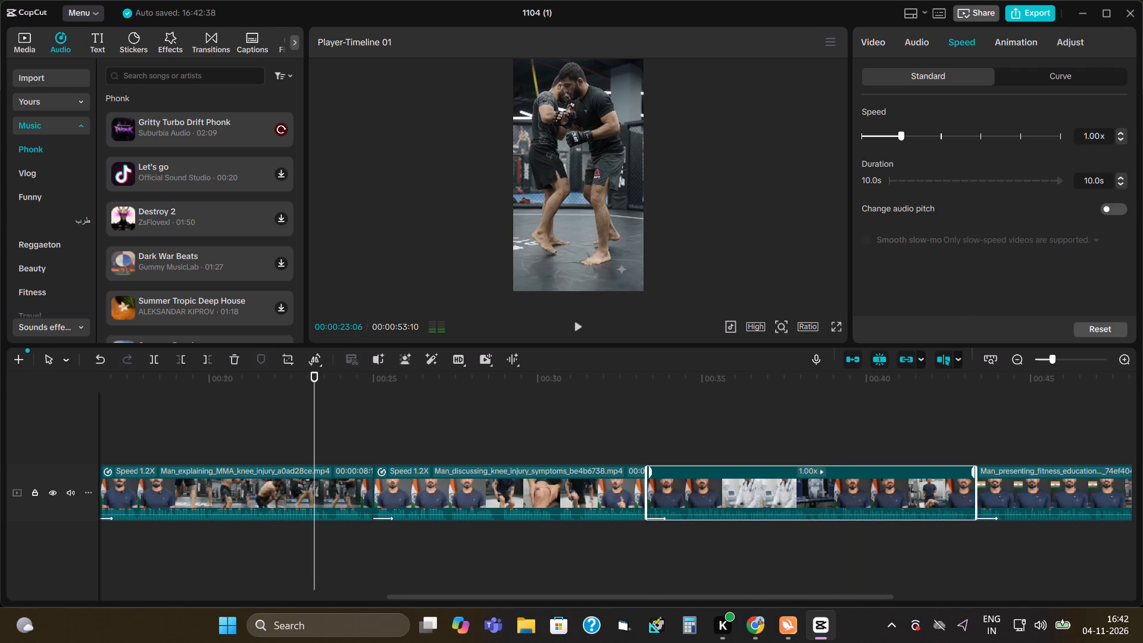
key("BackSpace")
key("2")
left_click(928, 270)
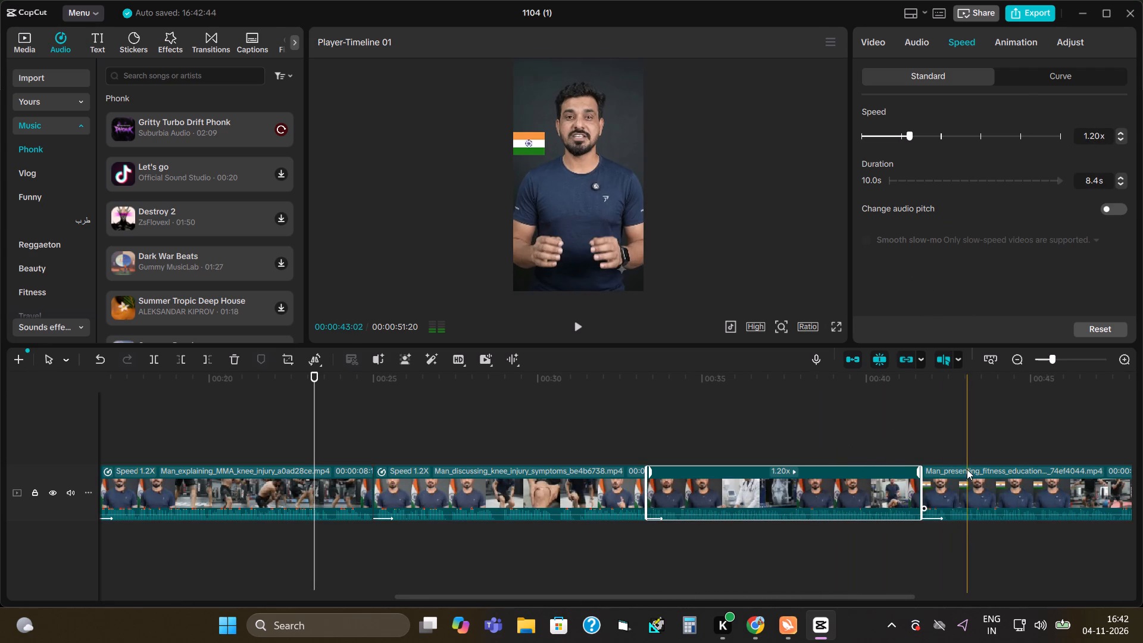
Set the speed of the final clip, Man_presenting_fitness_education, to 1.2x.
left_click(967, 469)
left_click(1097, 135)
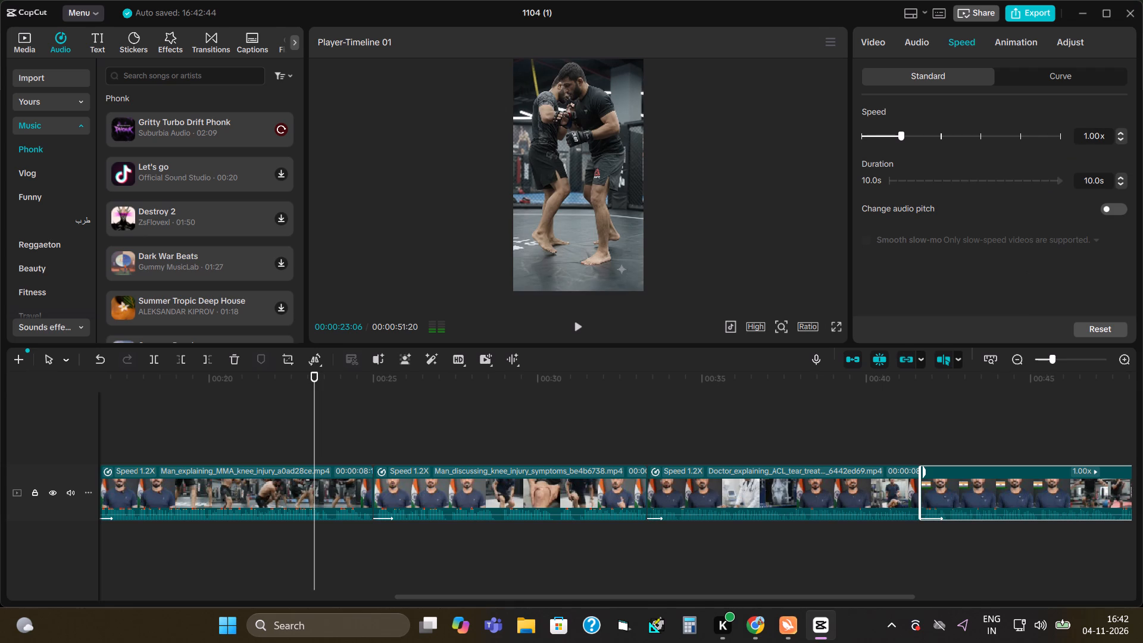
key("BackSpace")
key("2")
left_click(1023, 283)
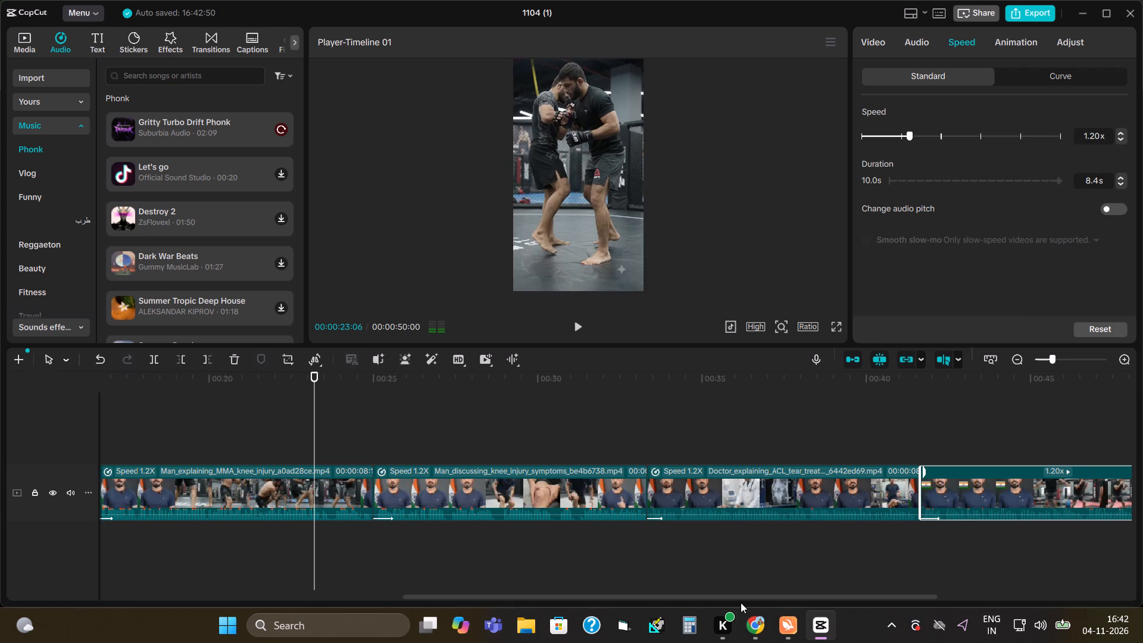
Play the sped-up reel from the start of the timeline to review its pacing.
left_click_drag(729, 597, 483, 558)
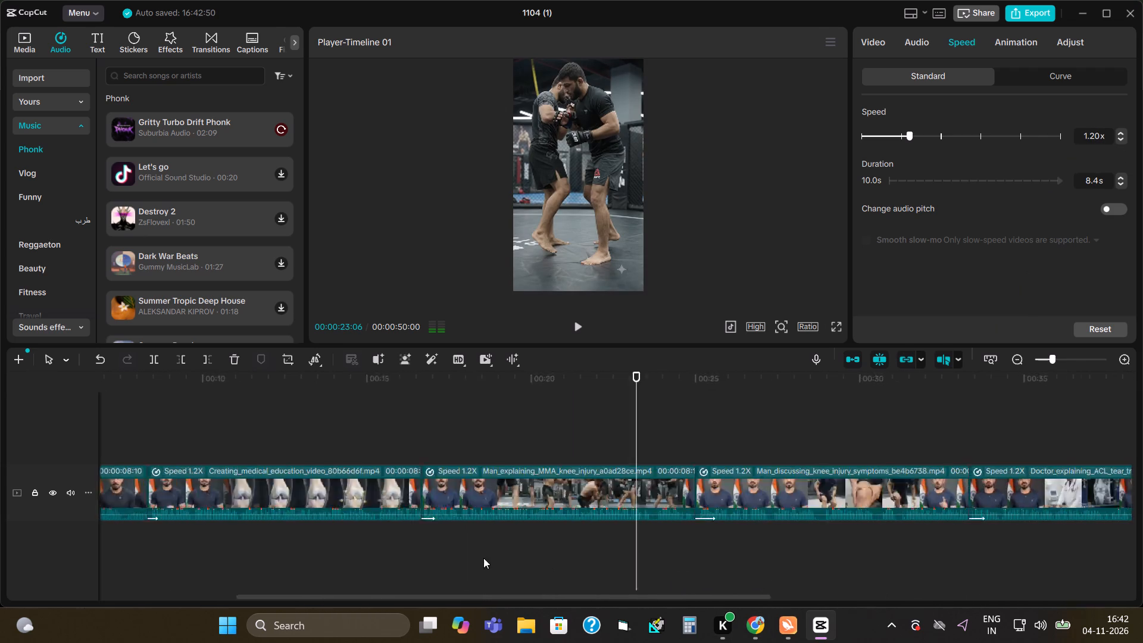
left_click_drag(483, 558, 238, 545)
left_click(136, 439)
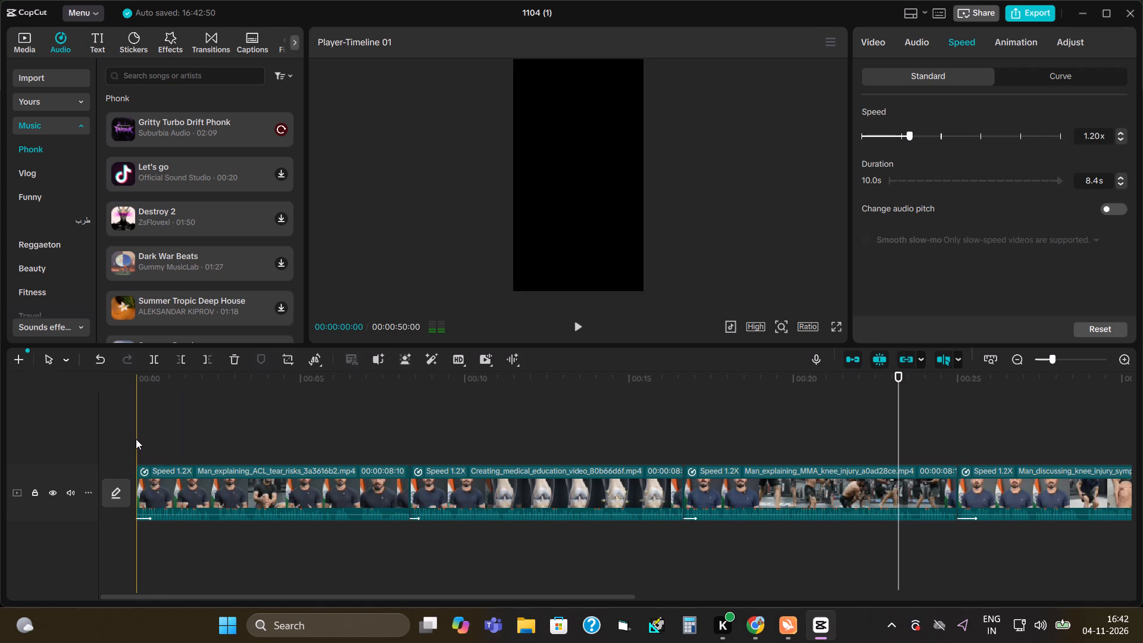
left_click(143, 439)
left_click_drag(143, 439, 131, 439)
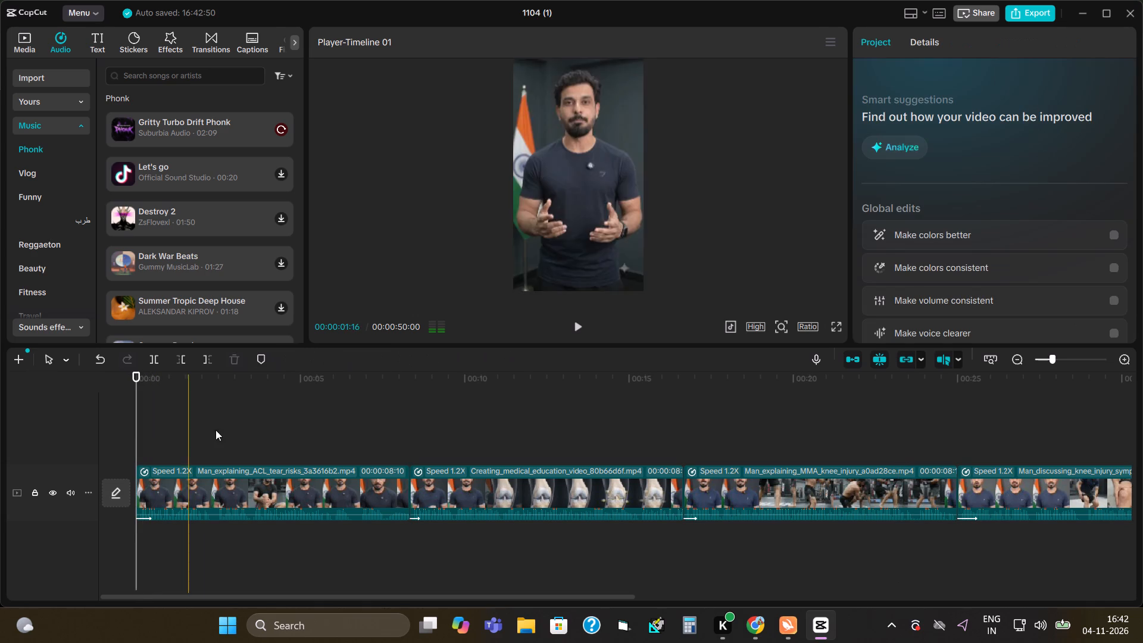
left_click(579, 323)
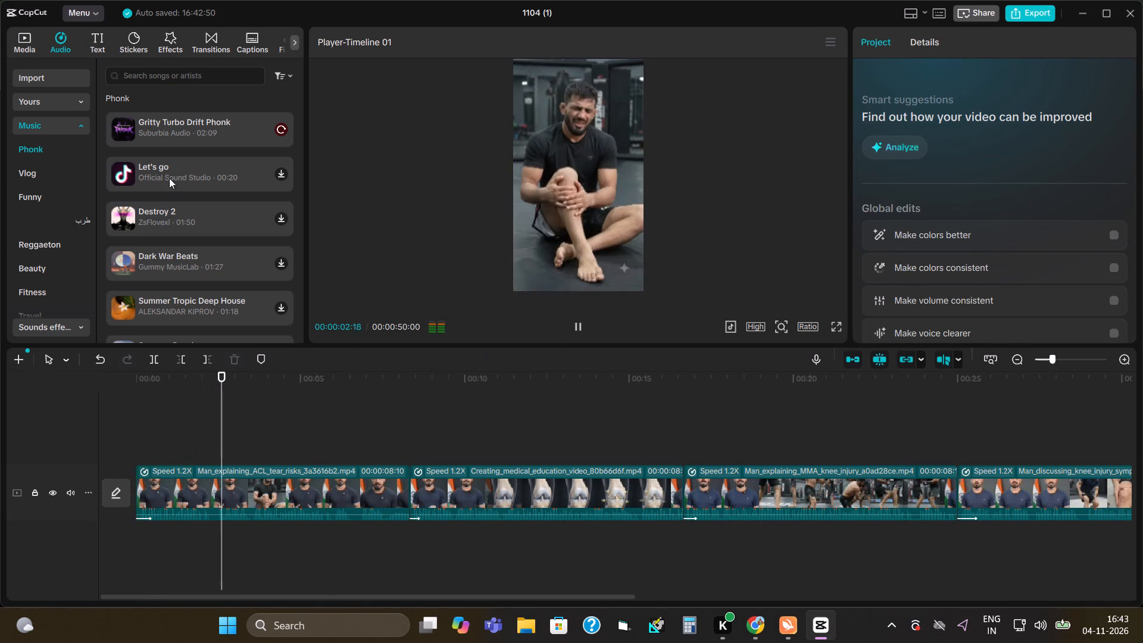
Search the music library for the recent term whoosh and try reloading the results.
left_click(169, 68)
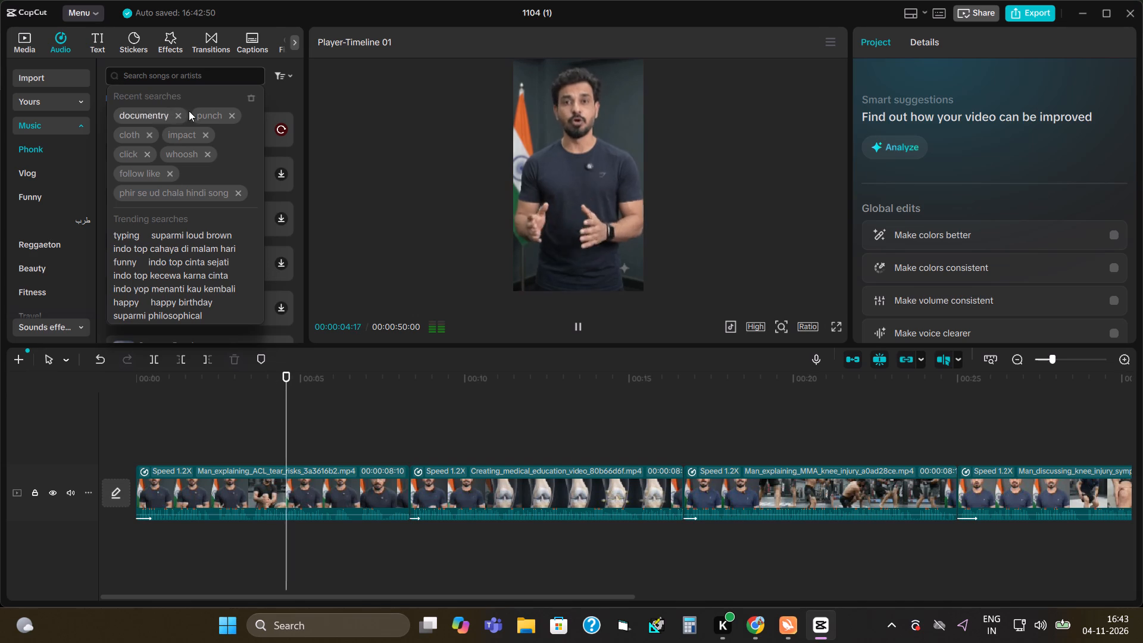
left_click(189, 151)
left_click(252, 189)
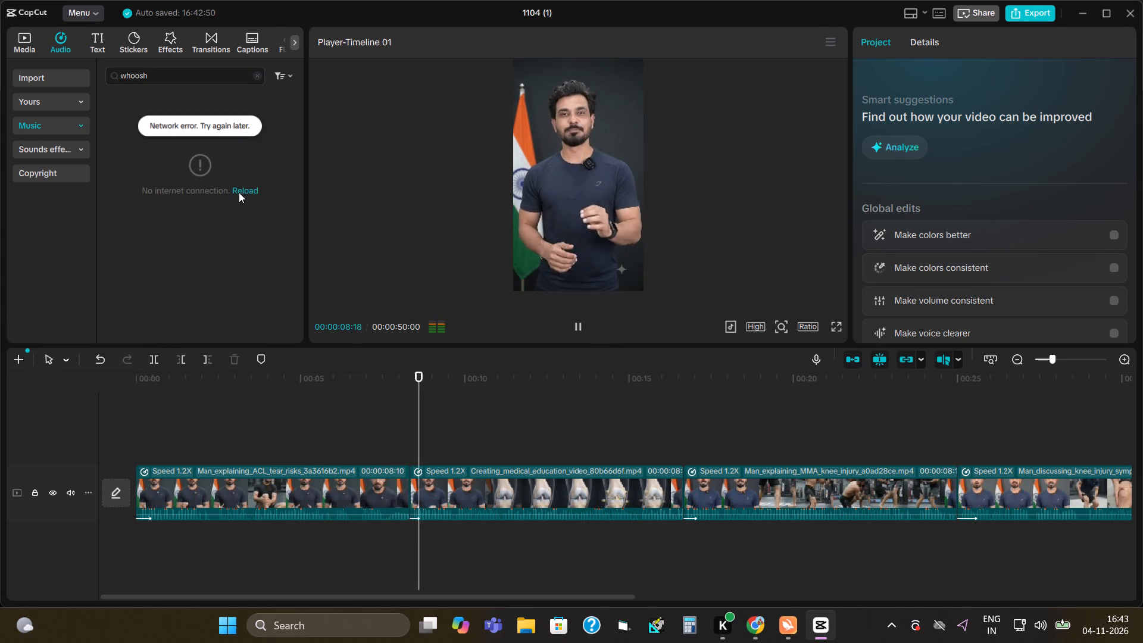
Let the sped-up reel play through the MMA knee-injury clip and pause it there.
left_click(778, 635)
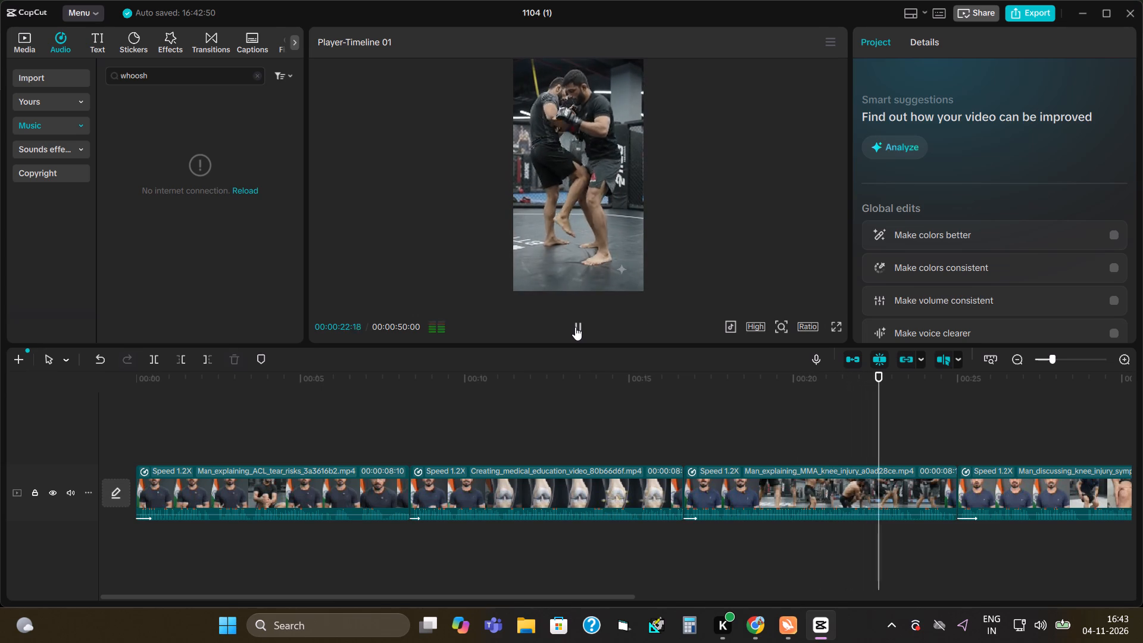
left_click(575, 327)
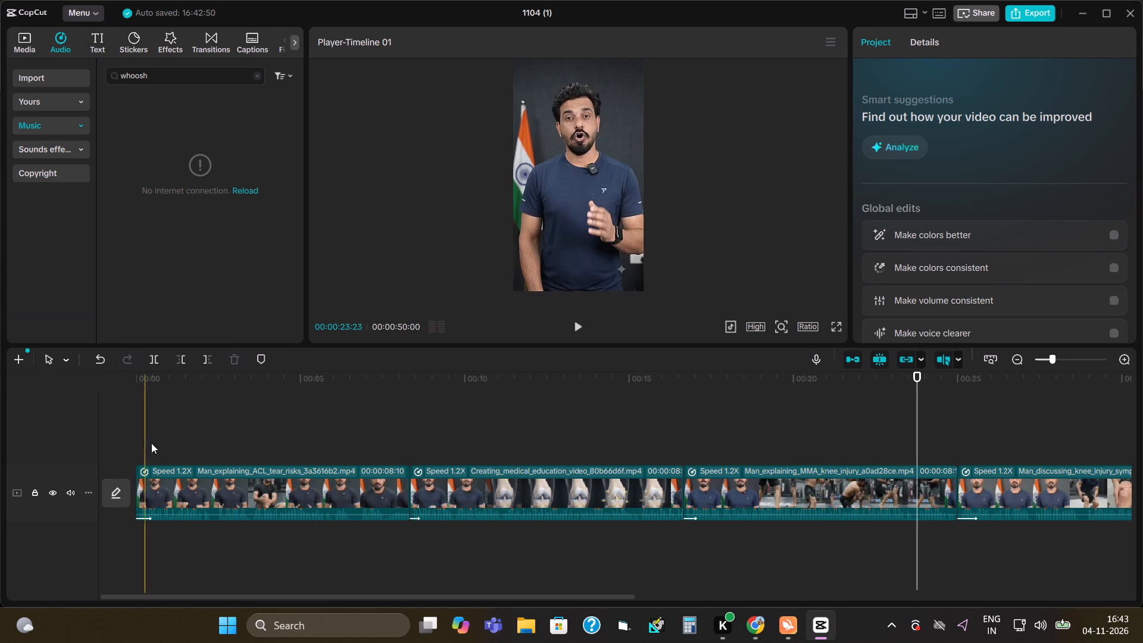
Select all six clips on the timeline and set their speed to 0.85x together.
left_click_drag(136, 445, 200, 497)
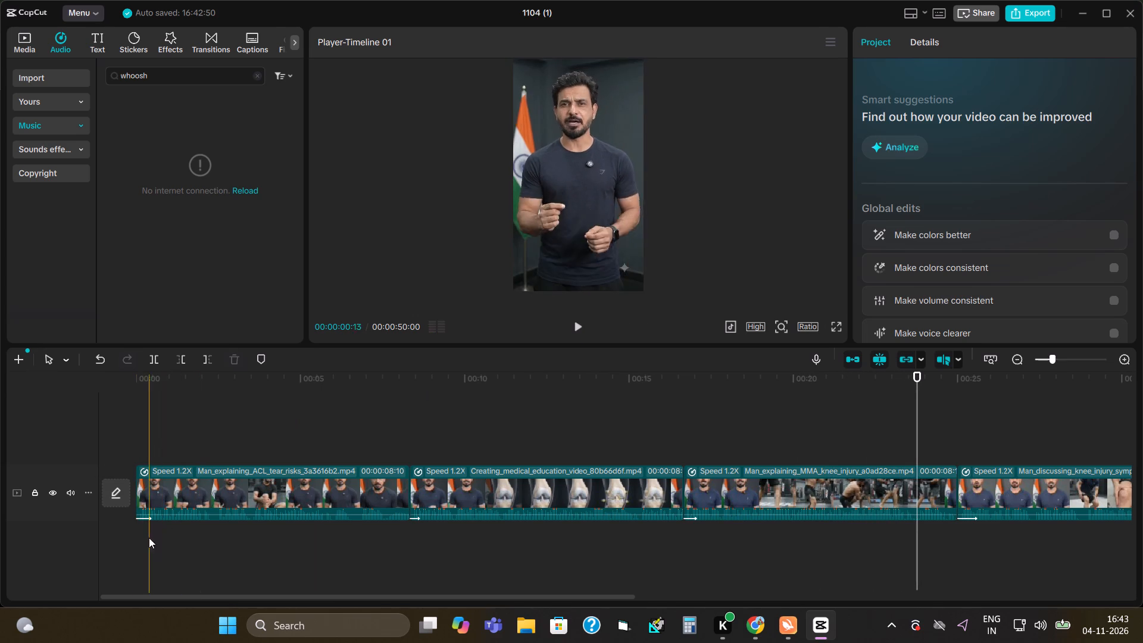
left_click(138, 535)
left_click_drag(139, 463, 216, 504)
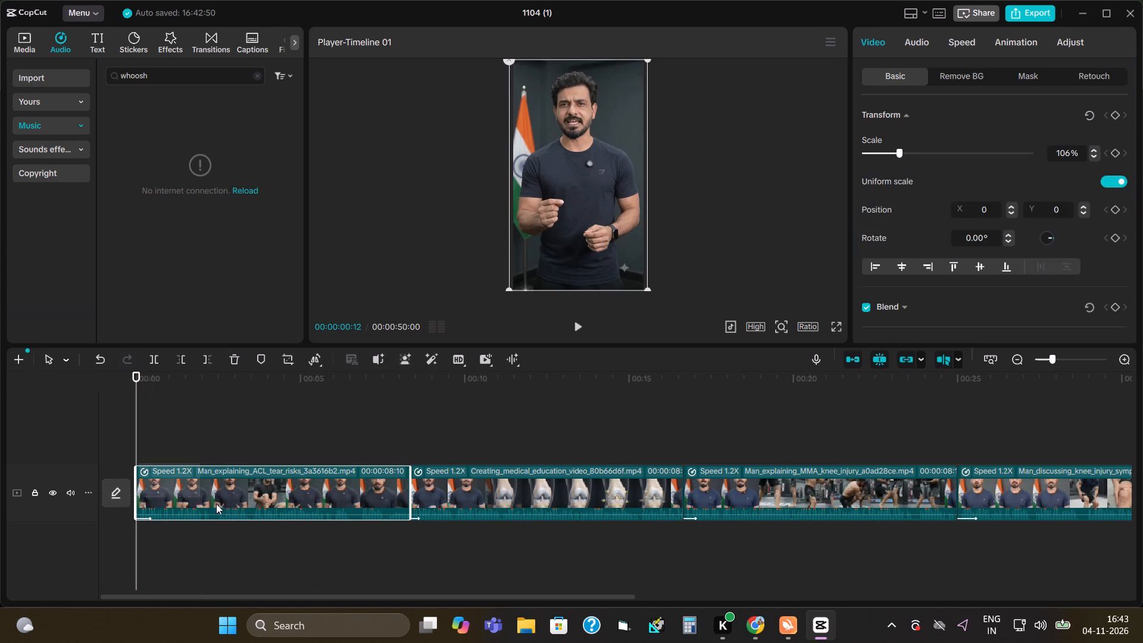
left_click_drag(216, 504, 1142, 523)
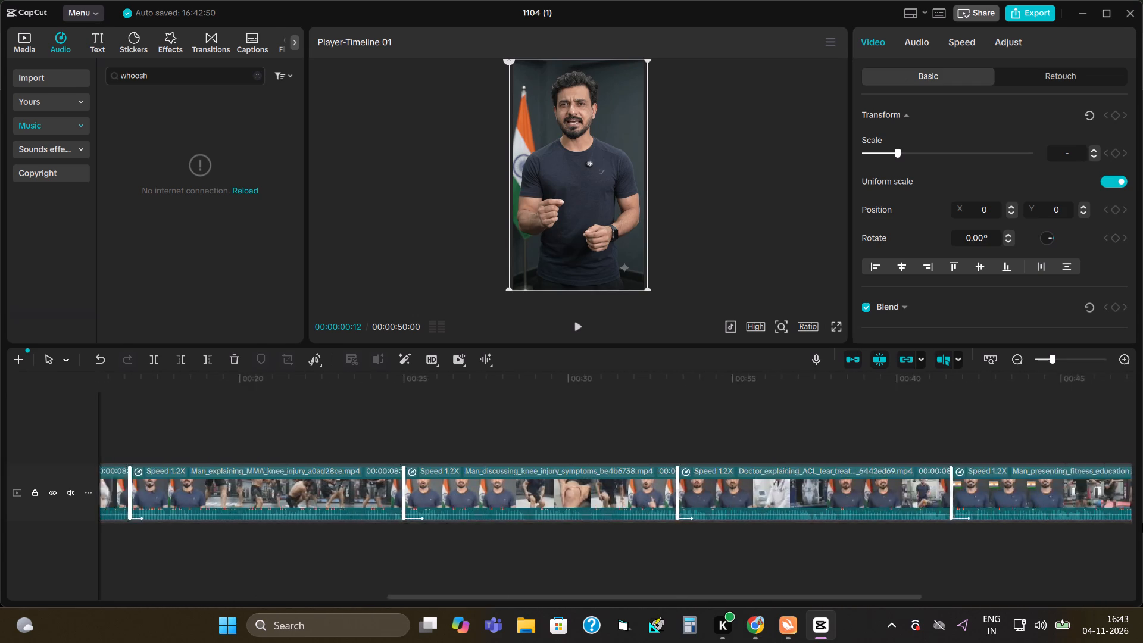
left_click_drag(1142, 523, 1142, 522)
left_click(965, 40)
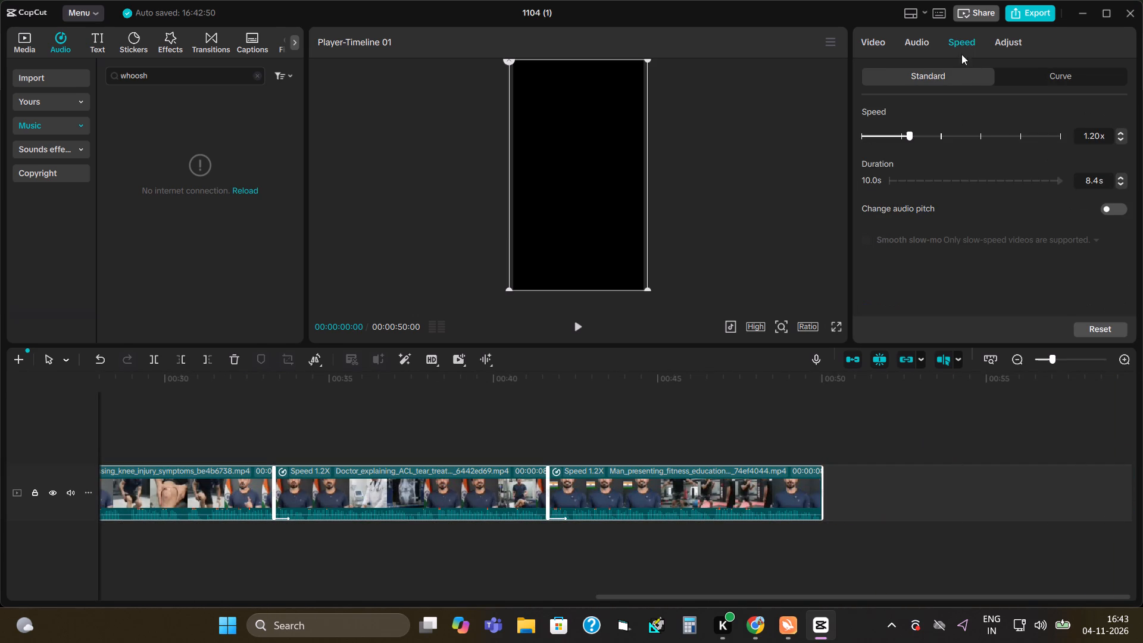
left_click(895, 136)
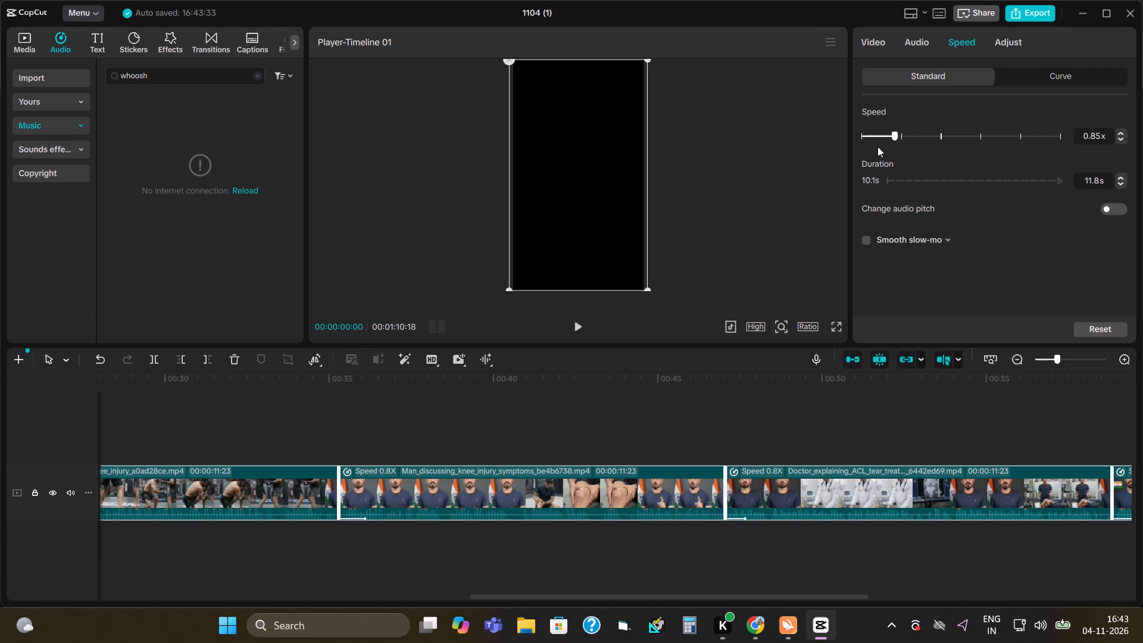
Preview the slowed reel from the start and set the speed of all six selected clips to 0.90x.
left_click(581, 329)
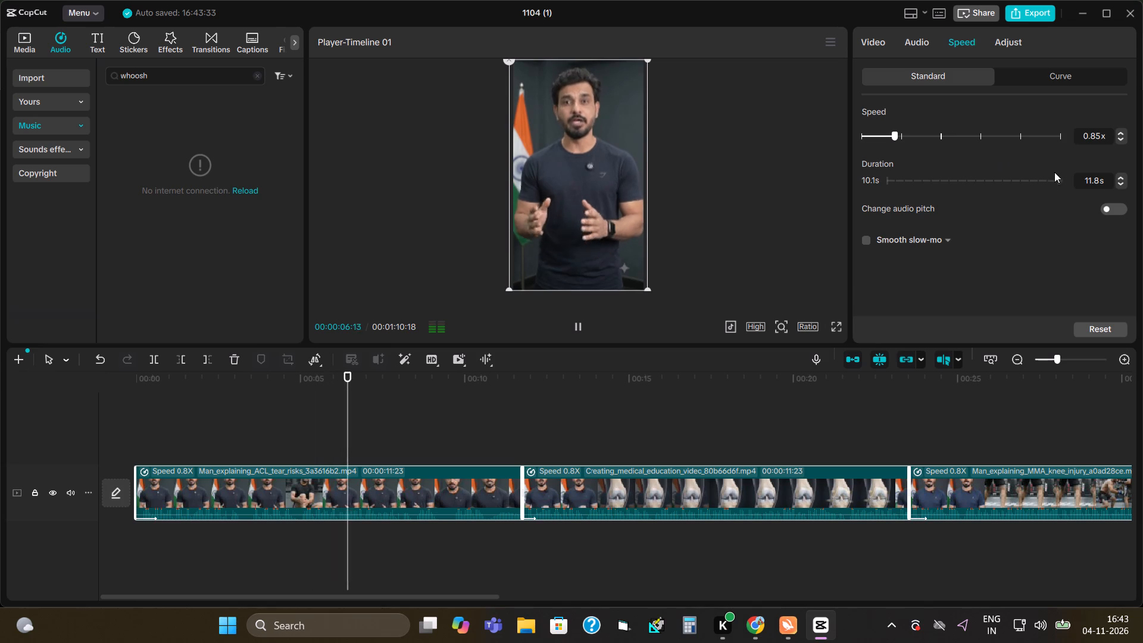
left_click(1098, 130)
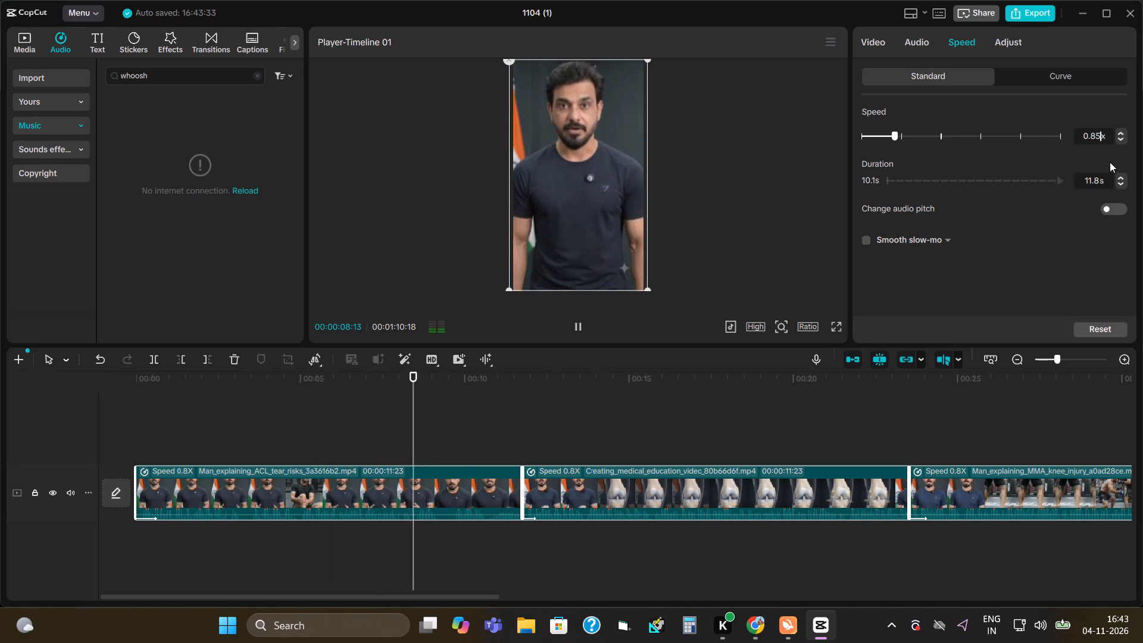
key("BackSpace")
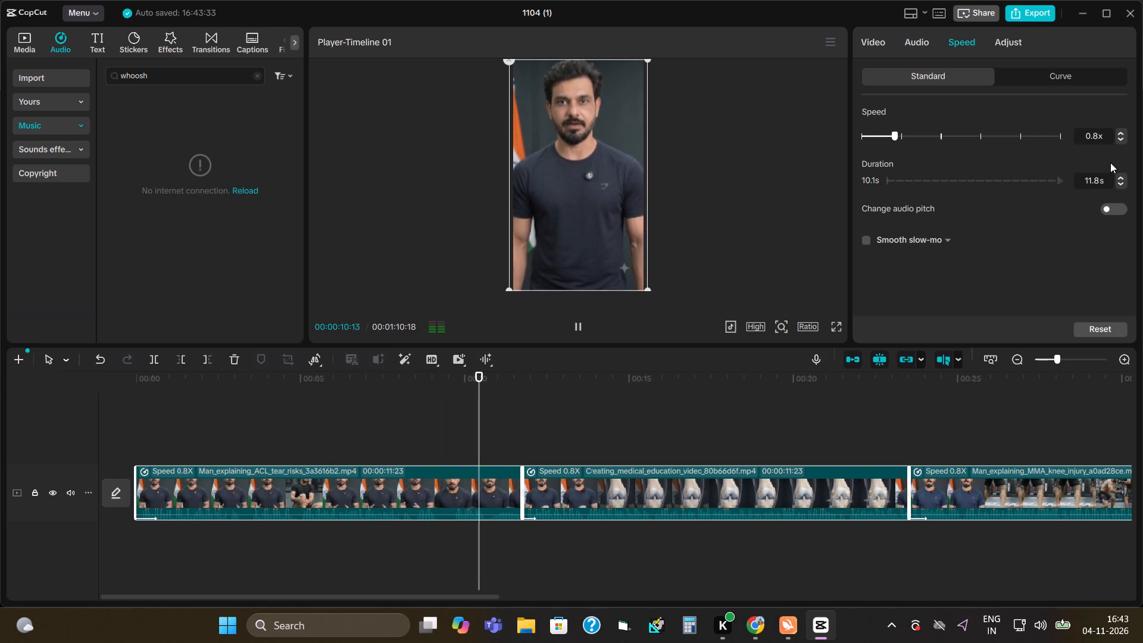
key("BackSpace")
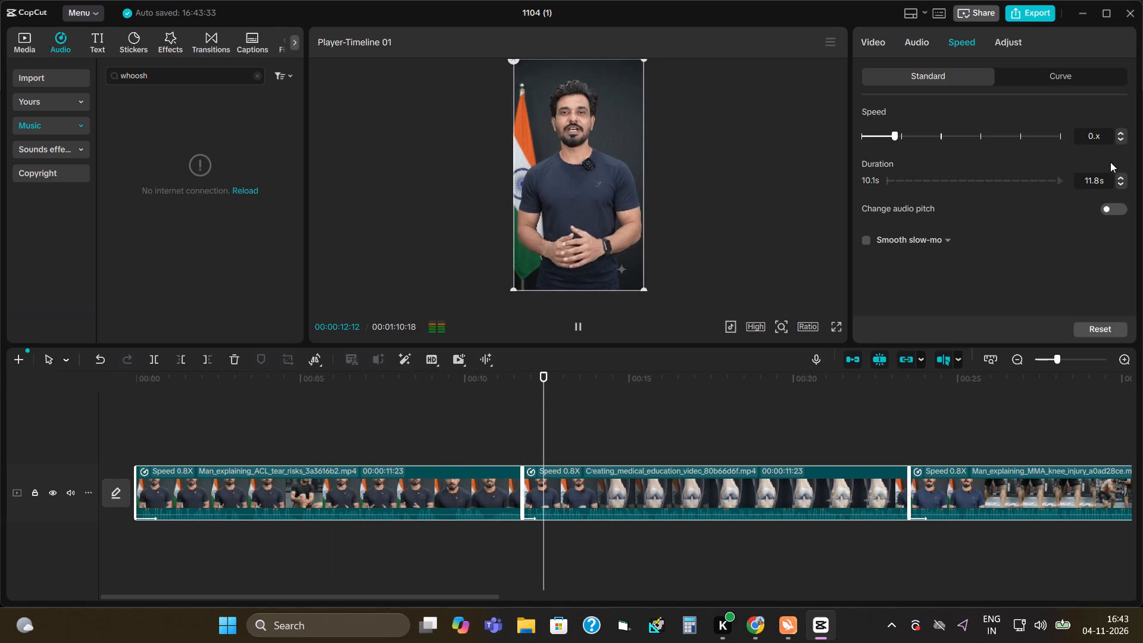
type("90")
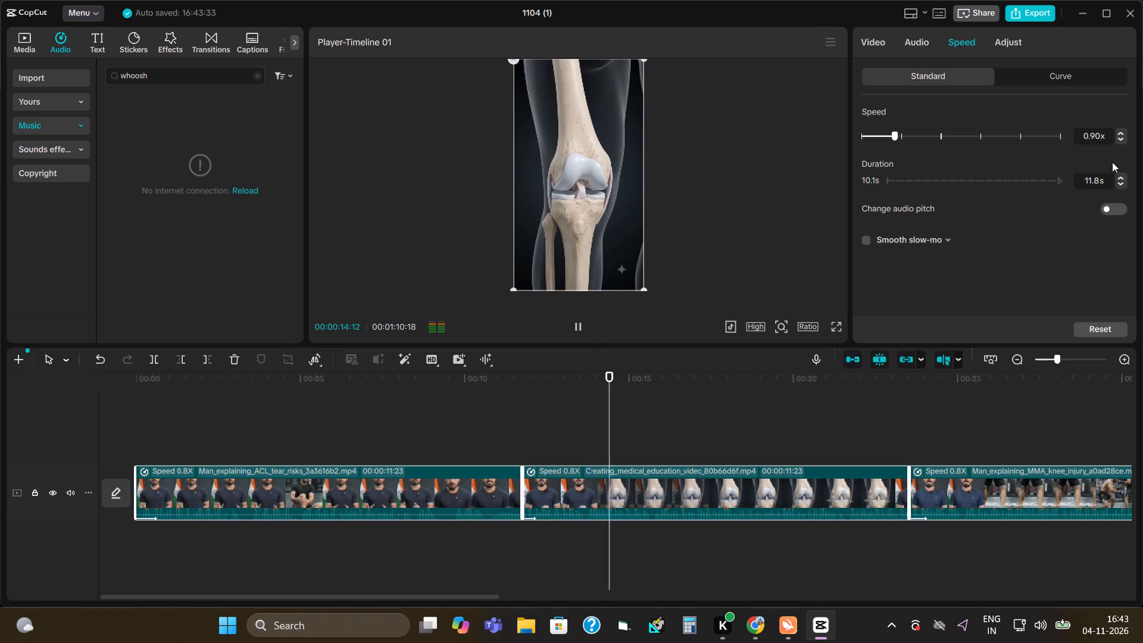
left_click(1026, 266)
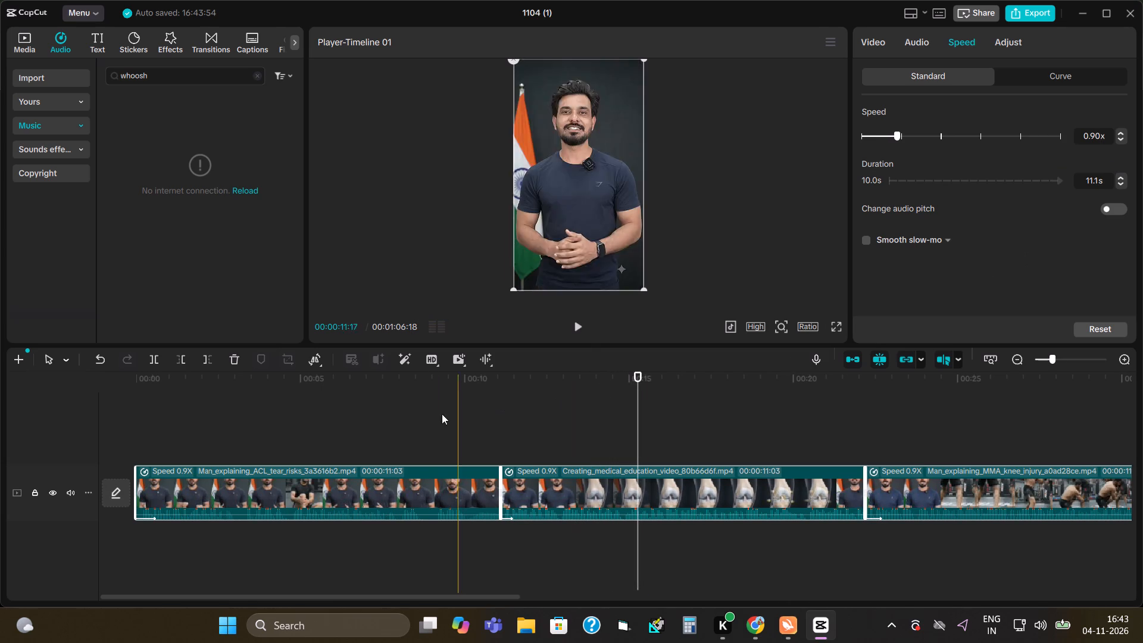
Check the speed setting on the first three clips and play the reel to review the new pacing.
left_click(354, 449)
left_click(286, 475)
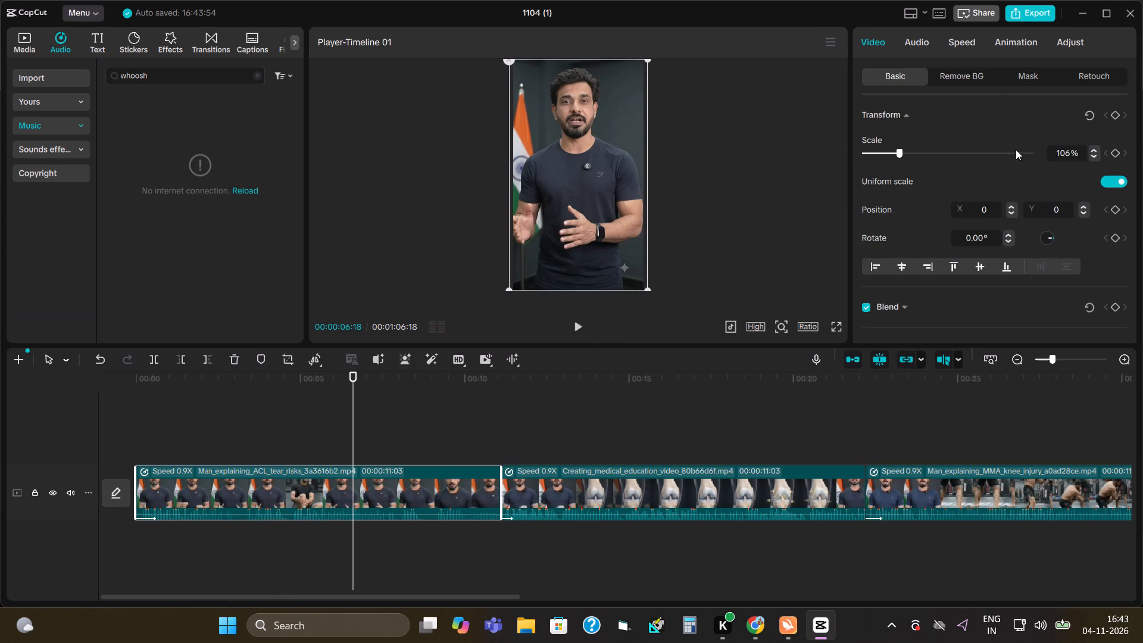
left_click(971, 42)
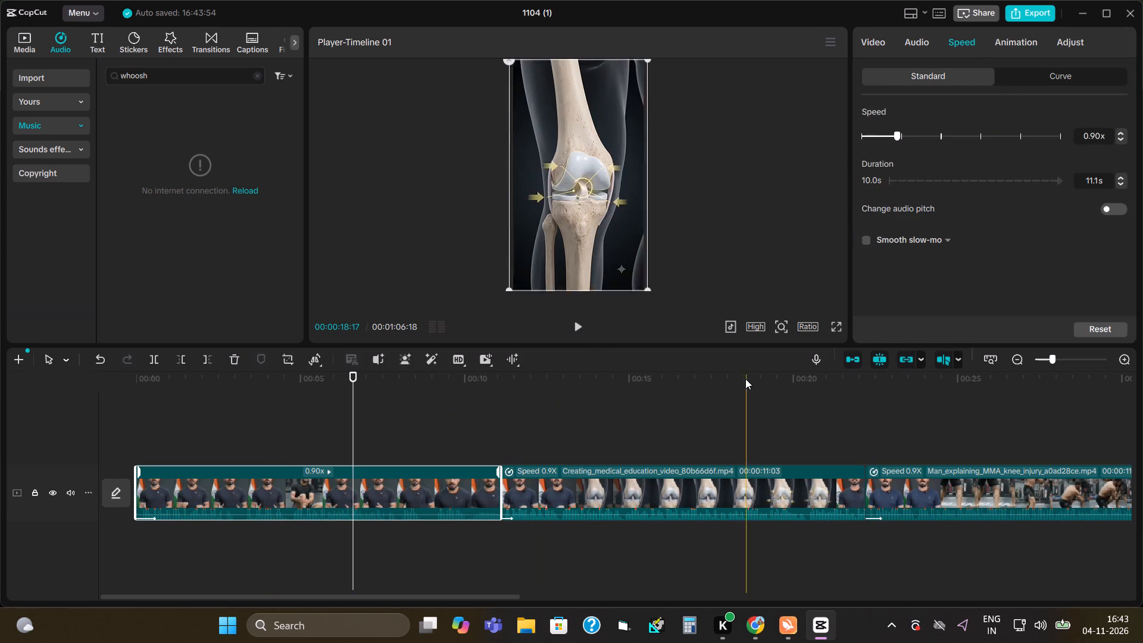
left_click(727, 494)
left_click(942, 483)
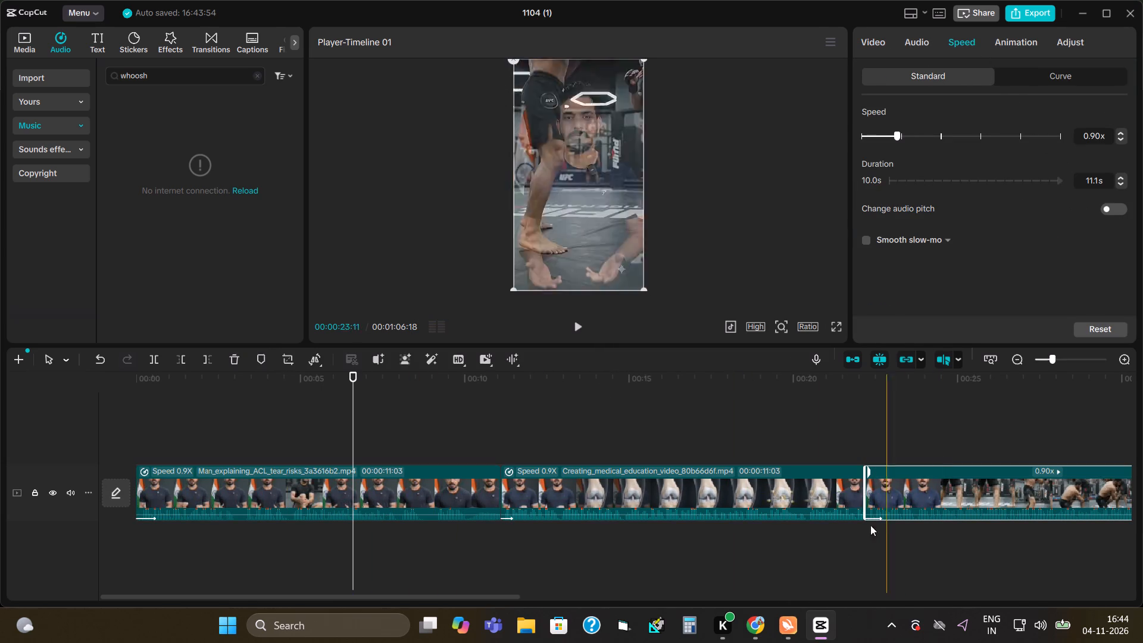
left_click(582, 326)
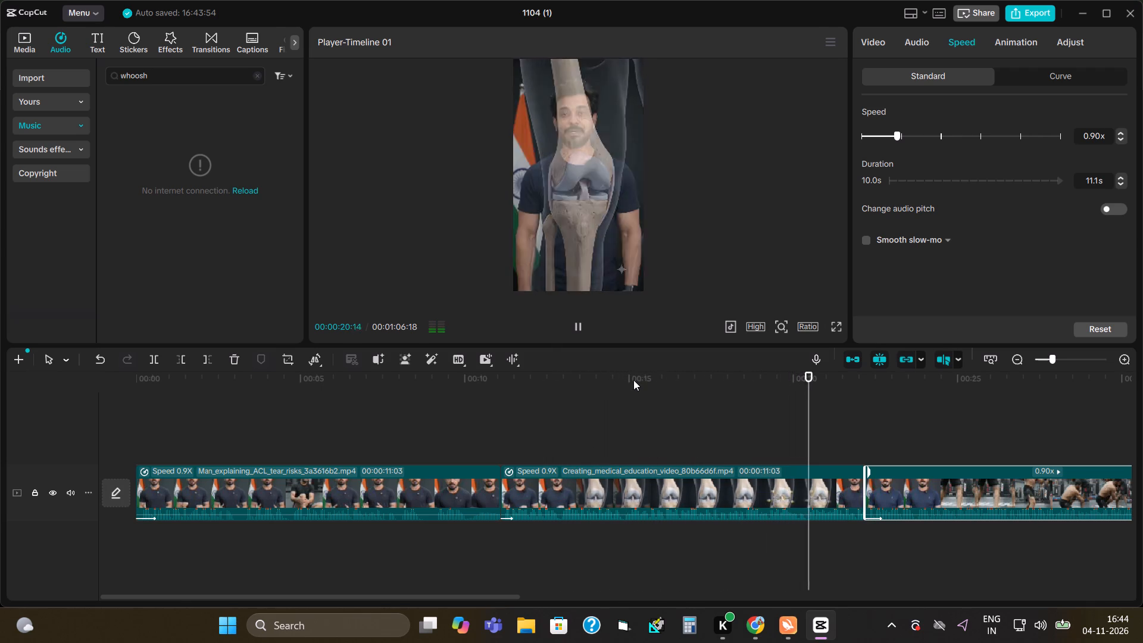
Bring up Turbo VPN, return to CapCut and retry loading the whoosh music search.
left_click(254, 190)
left_click(254, 190)
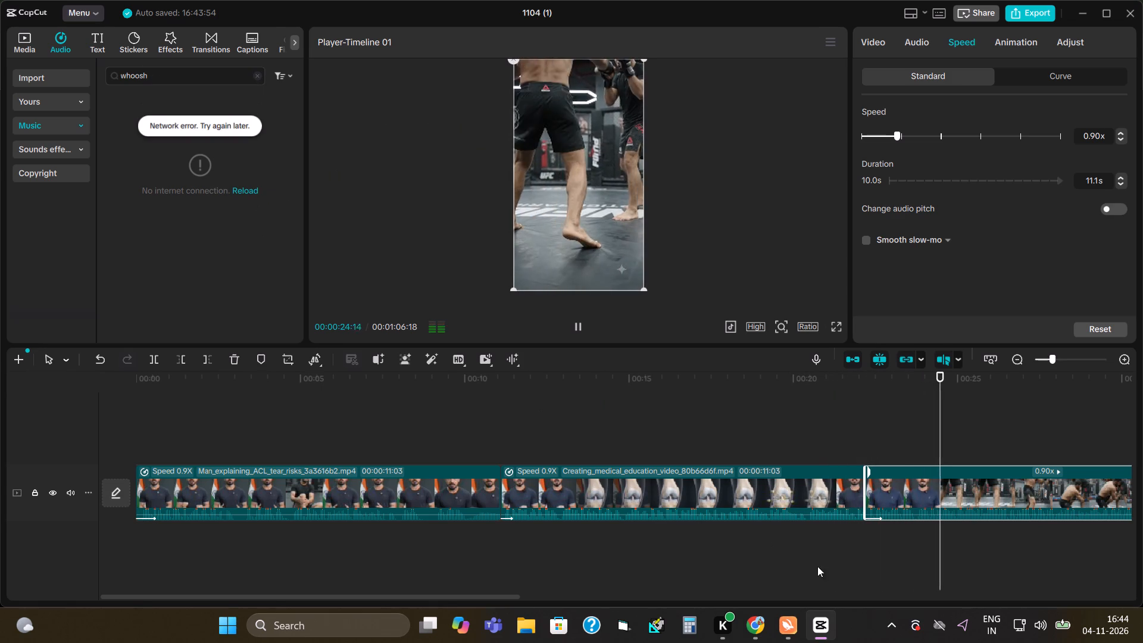
left_click(784, 635)
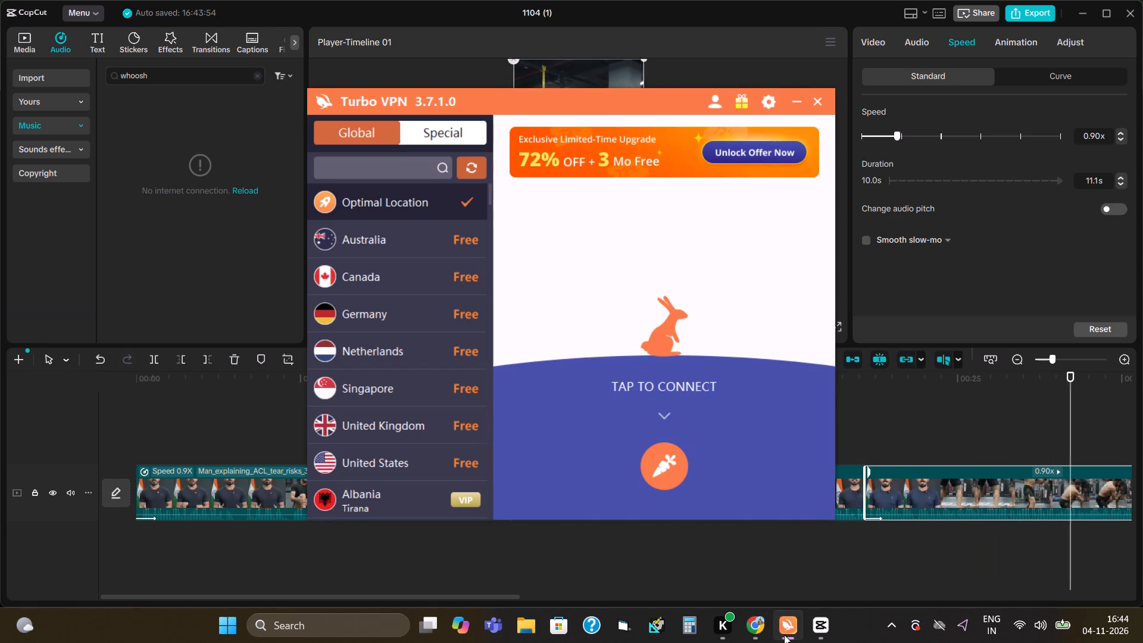
left_click(236, 192)
left_click(236, 193)
left_click(237, 193)
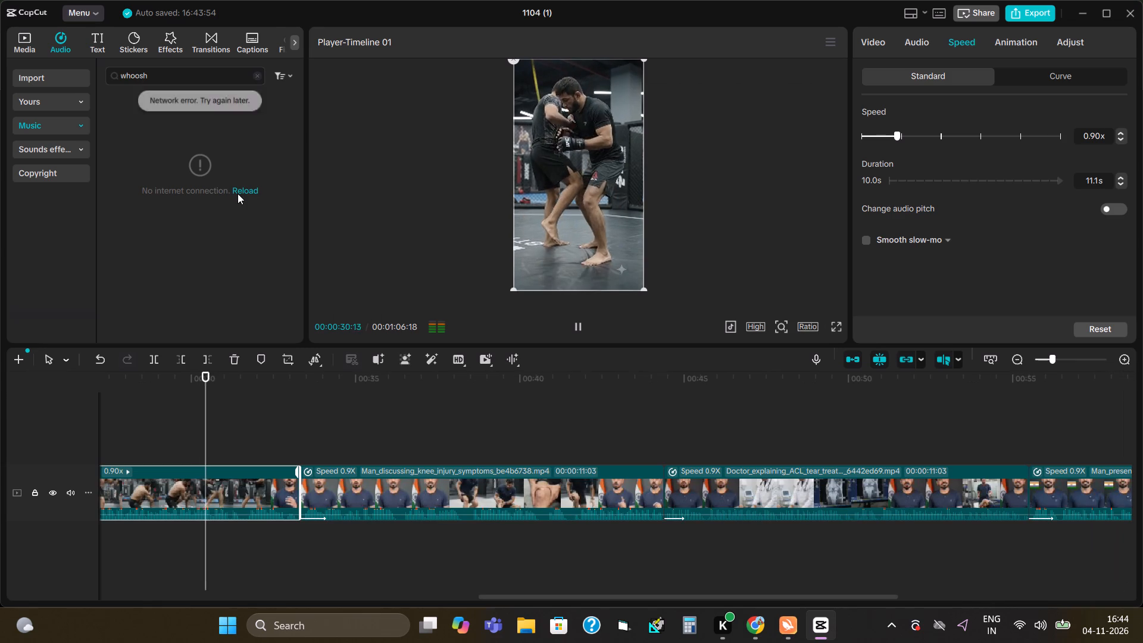
left_click(238, 193)
Return the playhead to the start of the timeline and stop playback.
left_click_drag(253, 402, 194, 391)
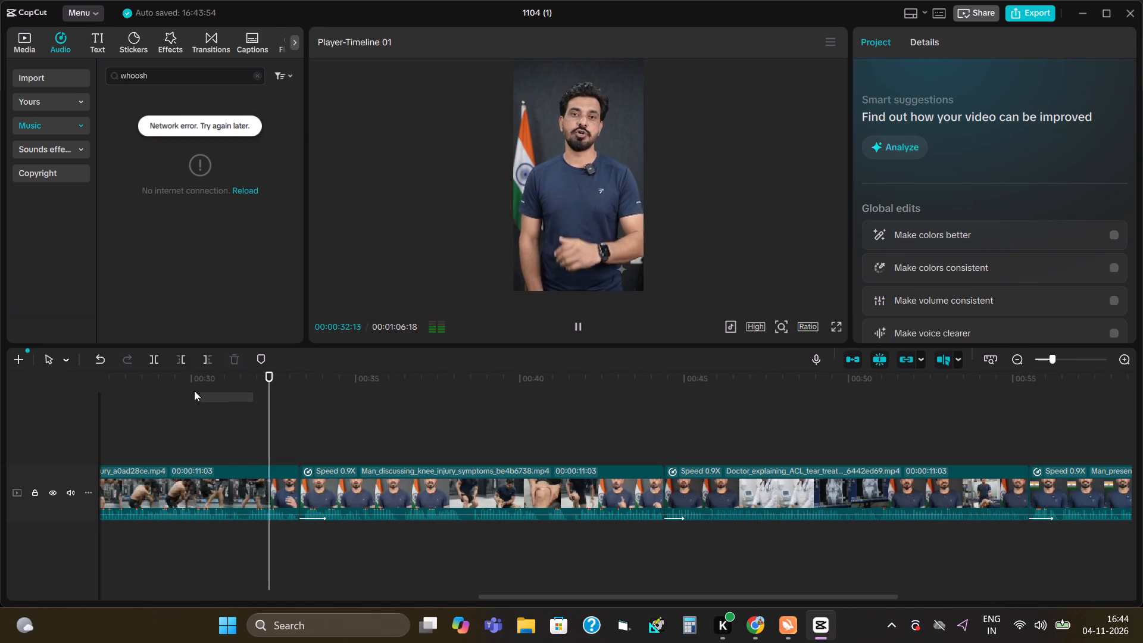
left_click_drag(194, 391, 145, 378)
left_click_drag(317, 376, 79, 370)
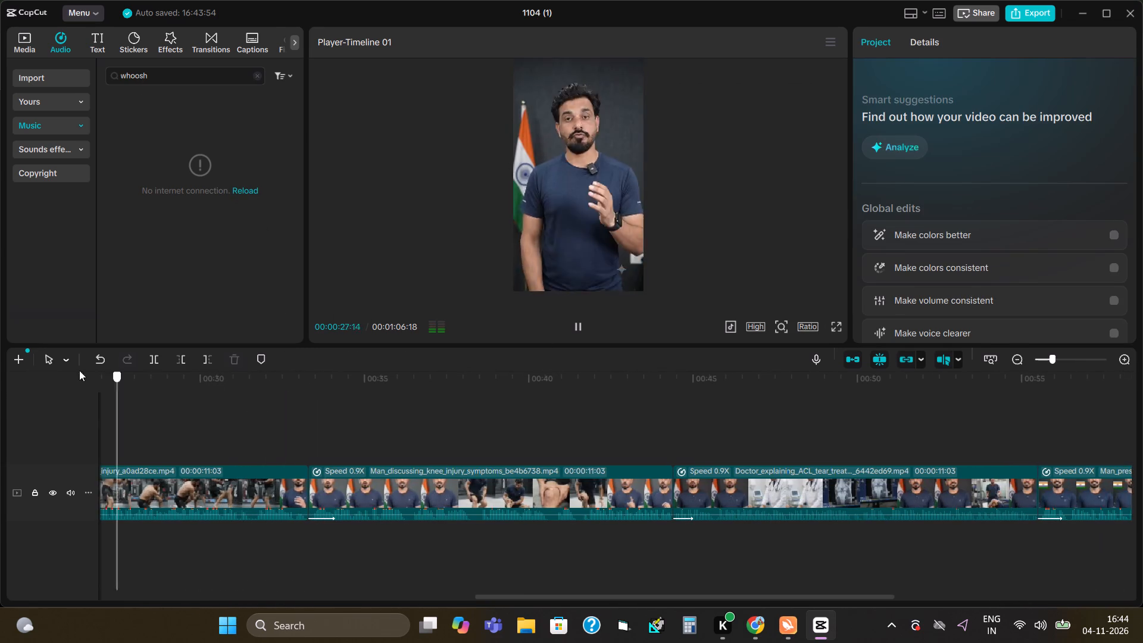
left_click_drag(79, 370, 33, 368)
left_click_drag(137, 410, 261, 420)
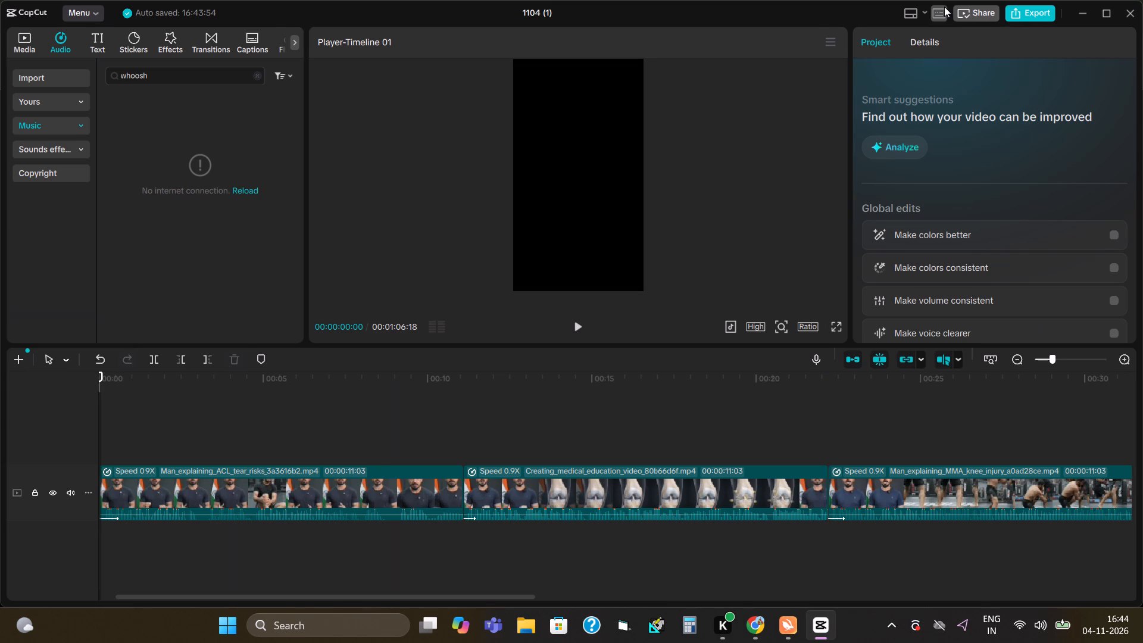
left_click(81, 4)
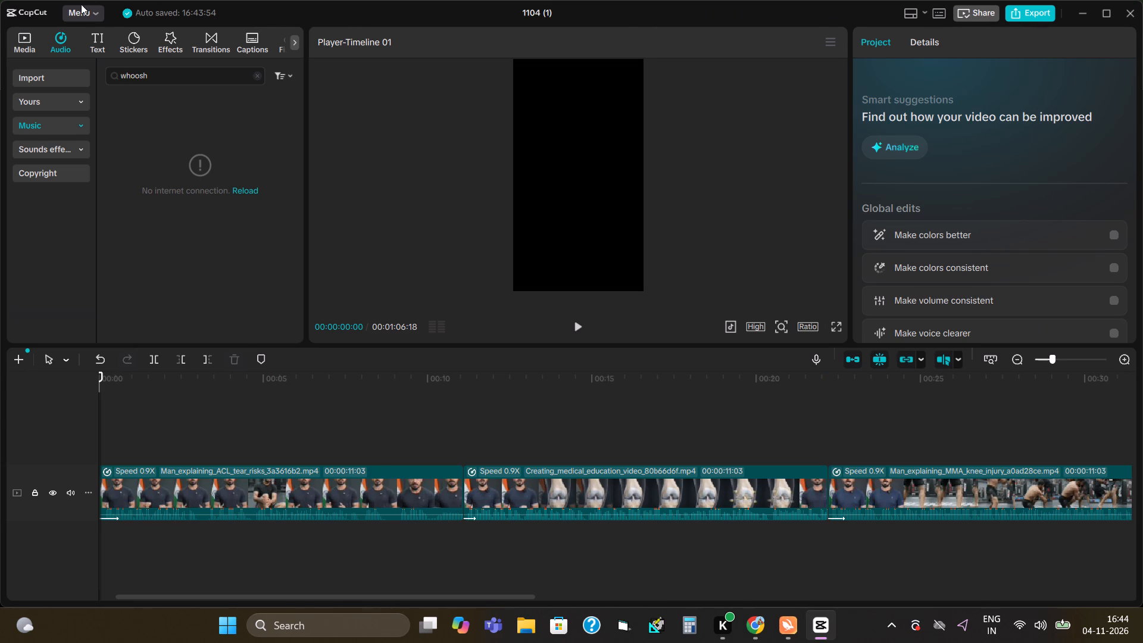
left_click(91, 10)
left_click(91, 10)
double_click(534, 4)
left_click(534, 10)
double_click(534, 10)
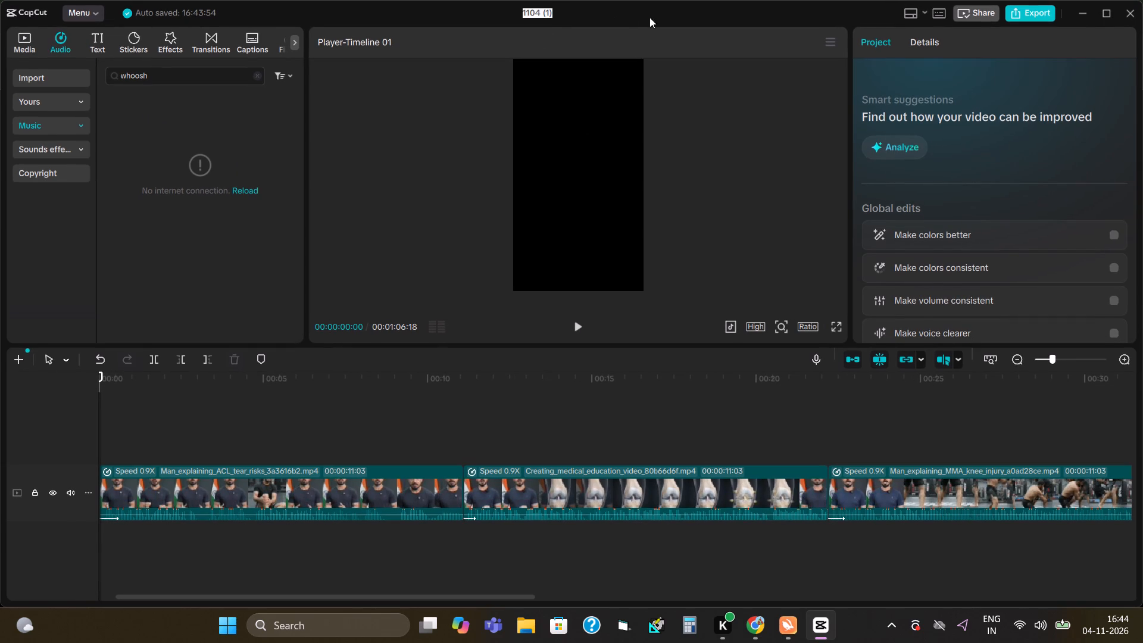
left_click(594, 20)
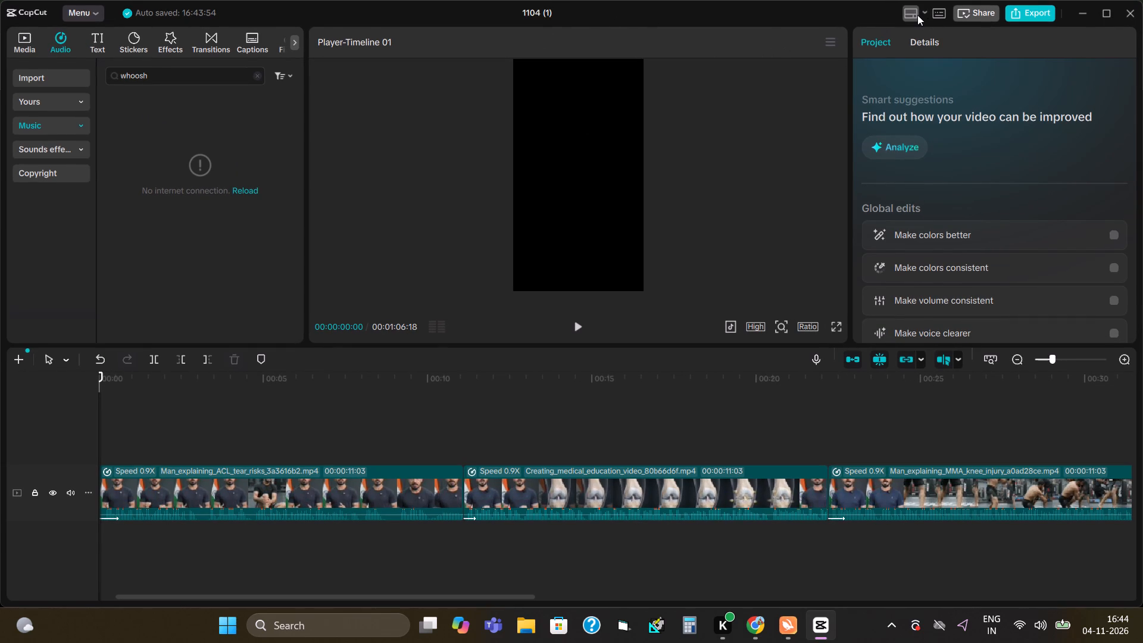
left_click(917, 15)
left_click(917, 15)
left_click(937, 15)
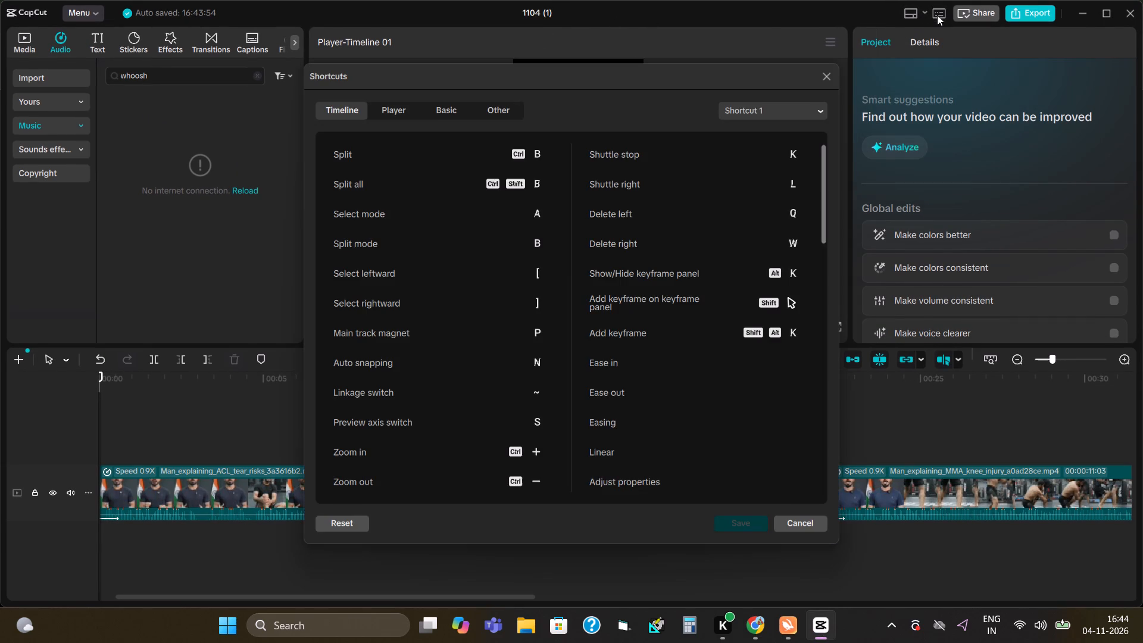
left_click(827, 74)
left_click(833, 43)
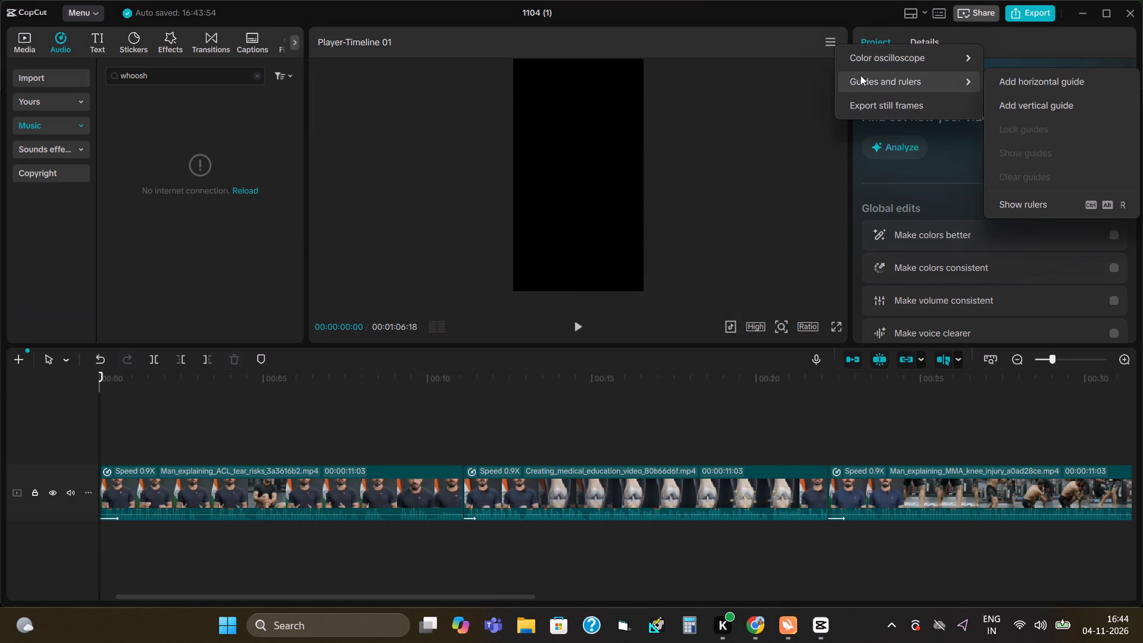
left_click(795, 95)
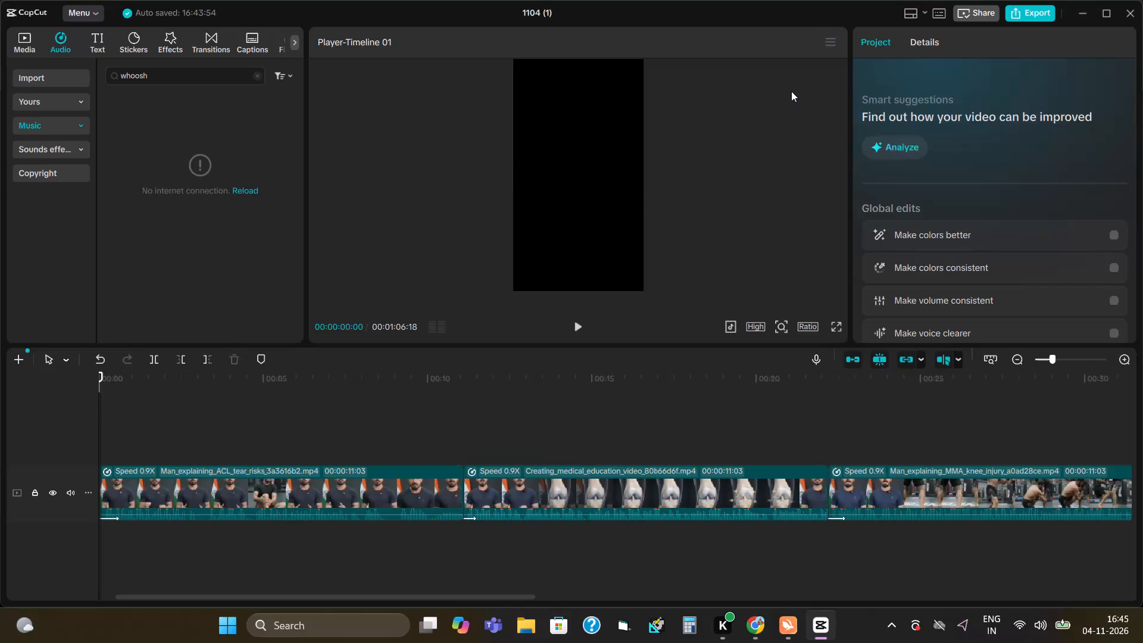
Save the project.
key("ctrl+s")
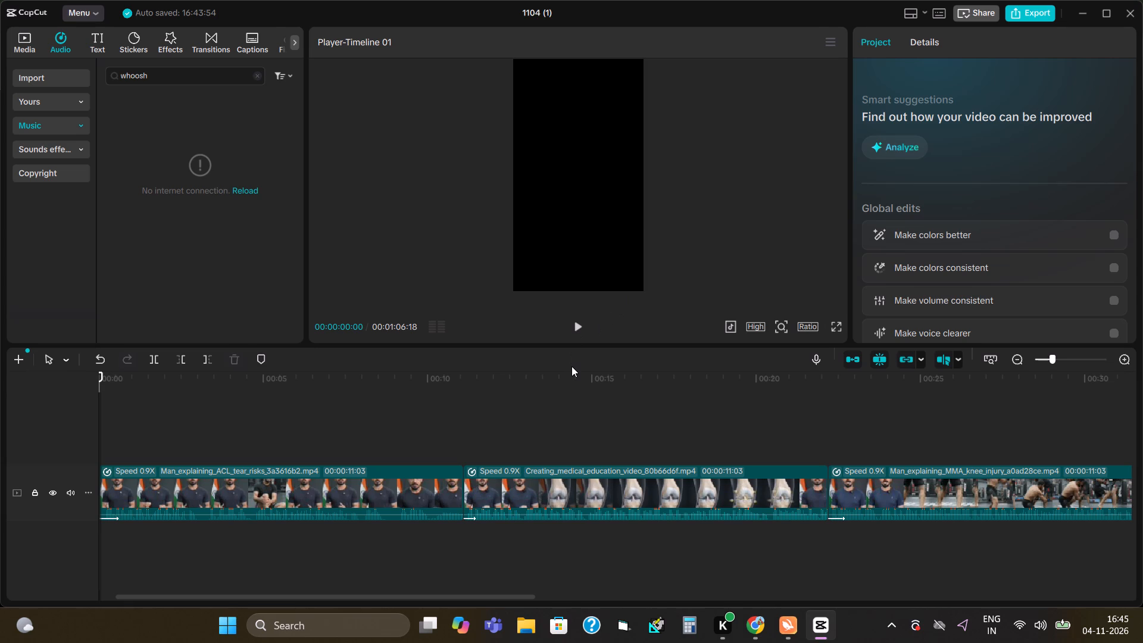
key("ctrl+s")
Open the project's details to check its name and storage path.
right_click(536, 0)
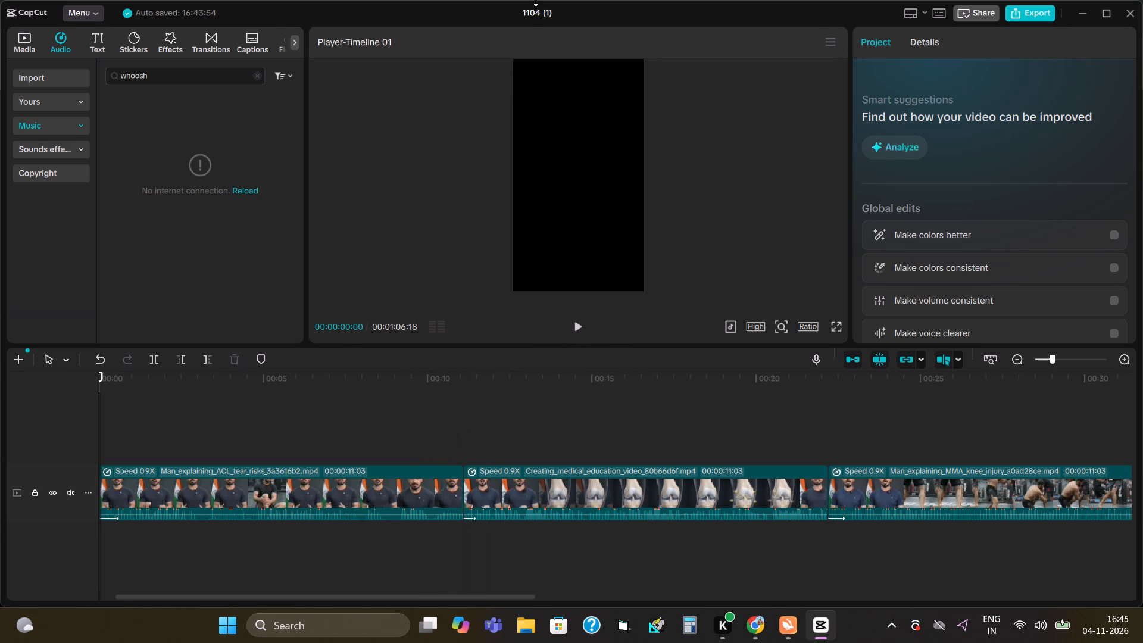
right_click(547, 17)
right_click(564, 14)
left_click(927, 48)
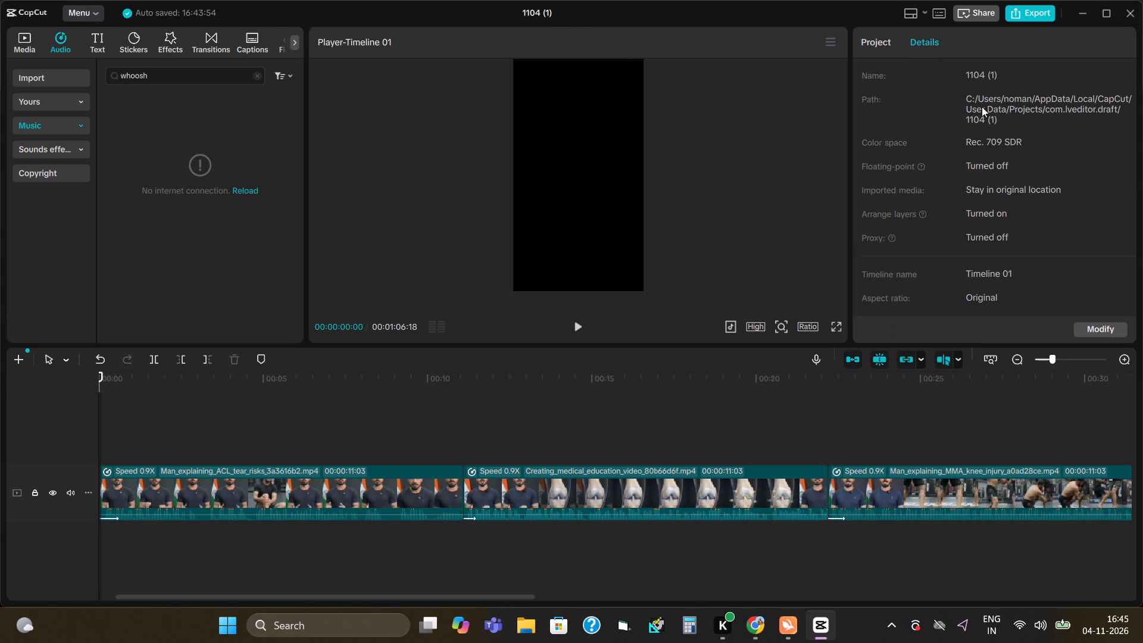
Review the rest of the project's details, including its timeline name, resolution and frame rate.
scroll(1062, 171, "down", 6)
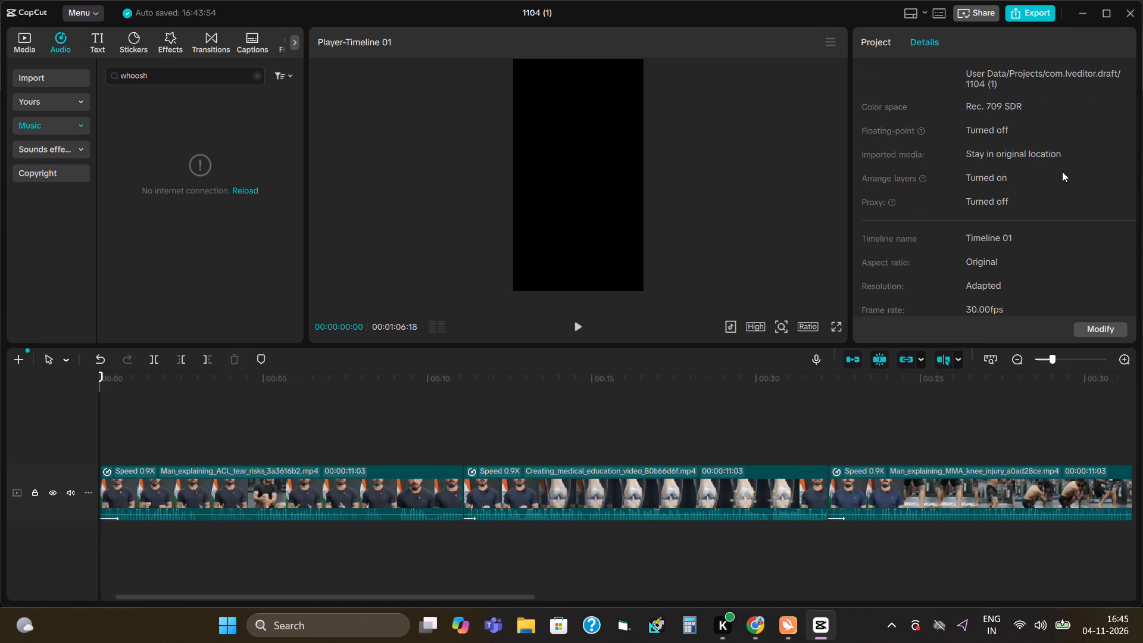
scroll(1062, 171, "up", 7)
Open the project's sharing options and dismiss them without creating a link.
left_click(978, 11)
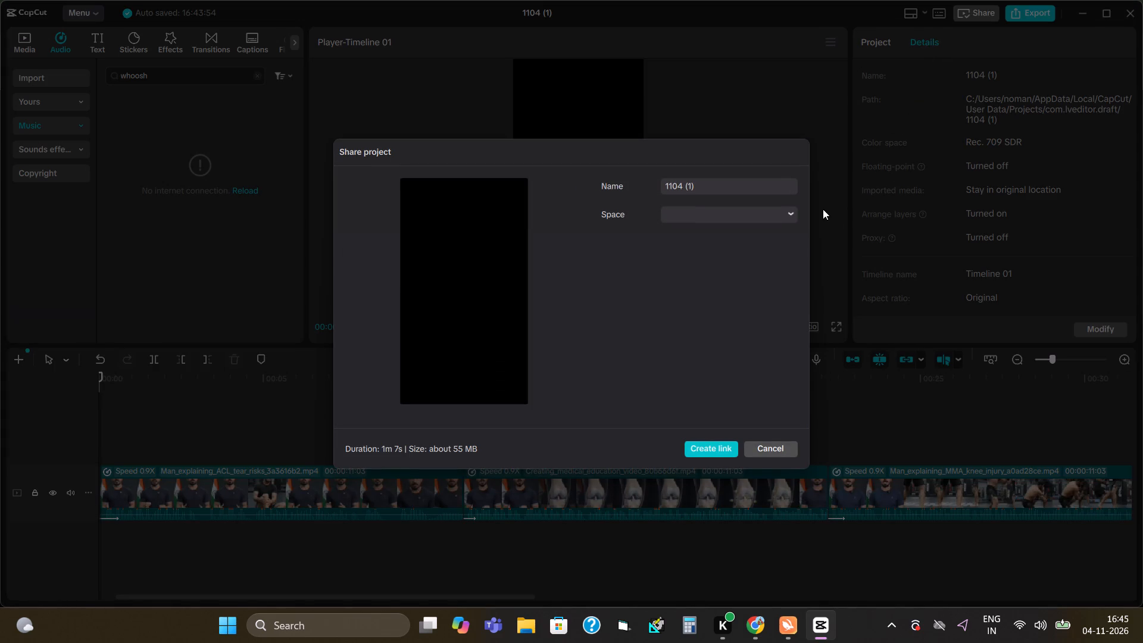
left_click(775, 449)
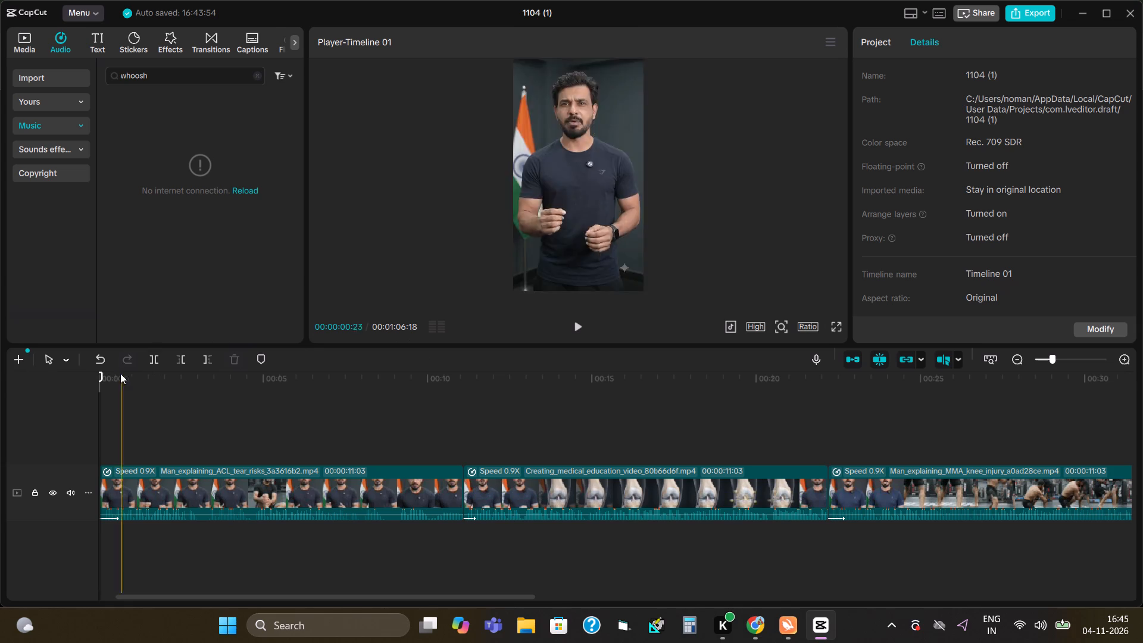
Add two new empty timelines to the project.
left_click(21, 360)
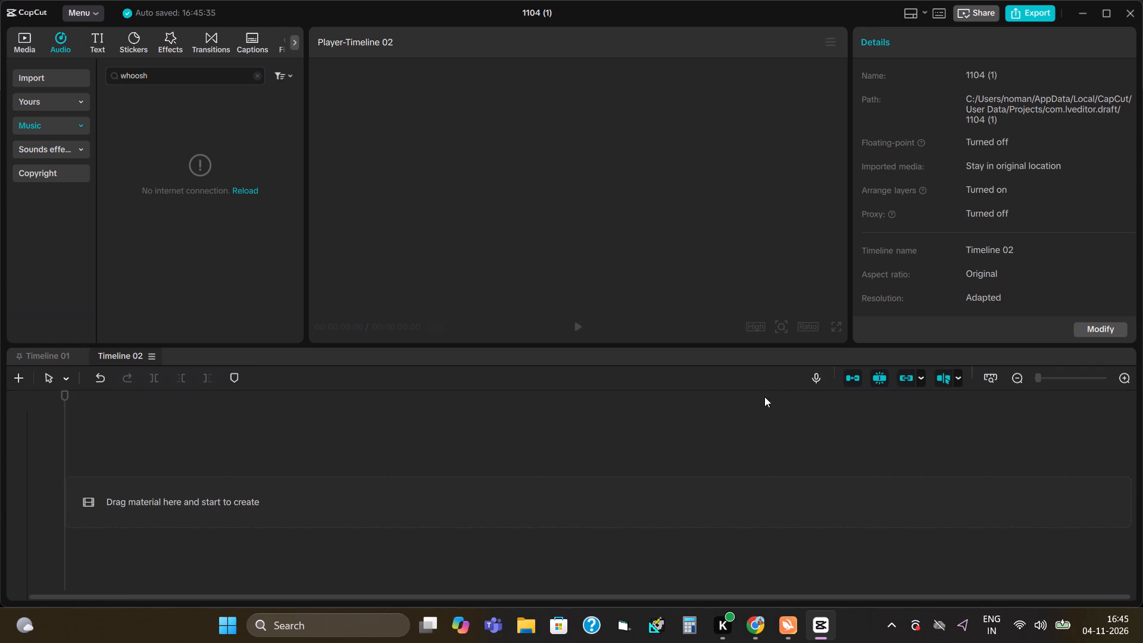
left_click(20, 382)
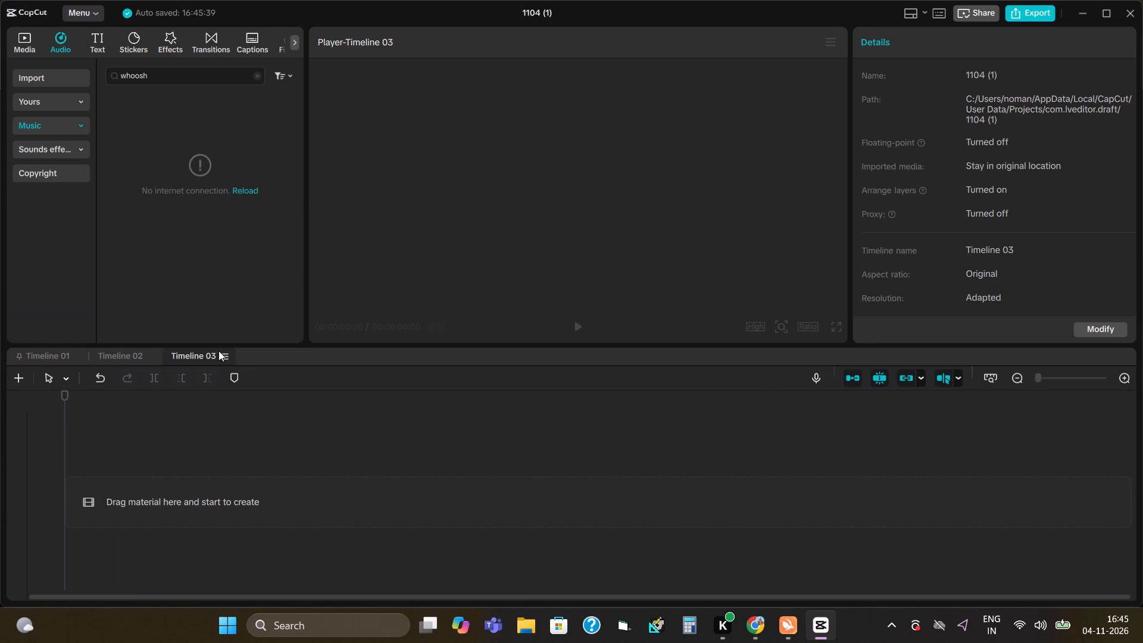
Delete the empty Timeline 02 from the project.
left_click(65, 349)
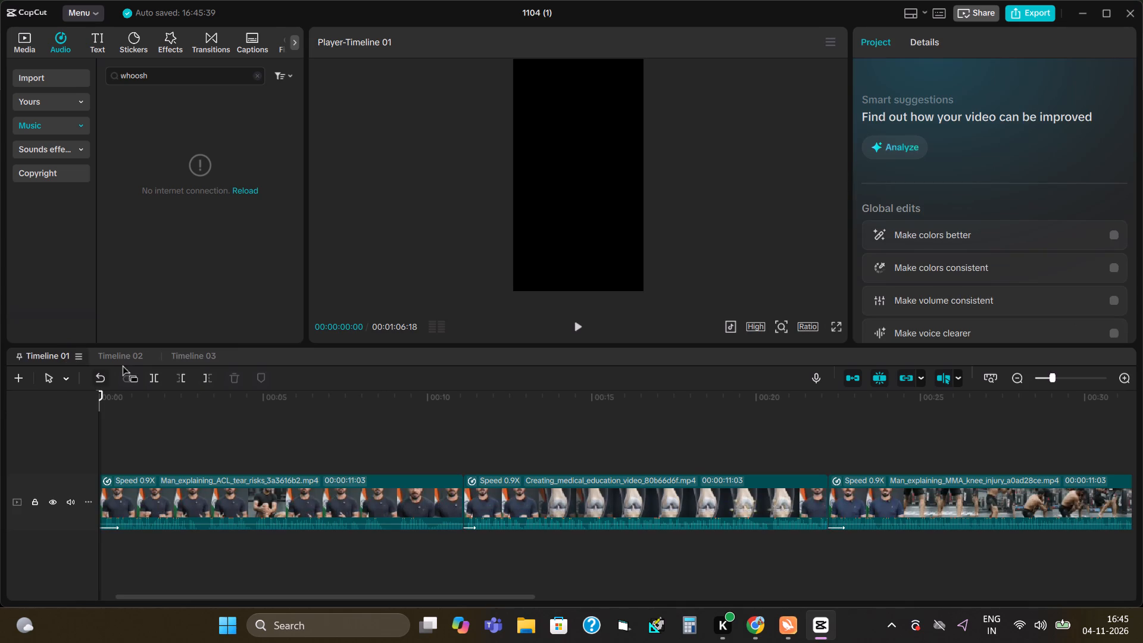
left_click(127, 357)
right_click(127, 357)
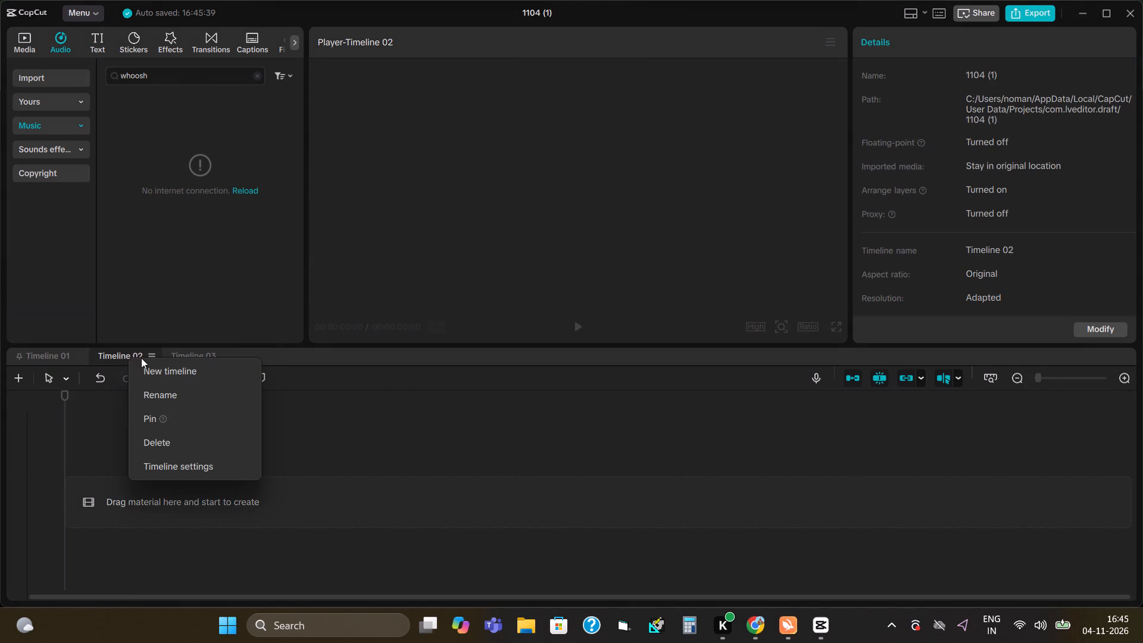
left_click(173, 443)
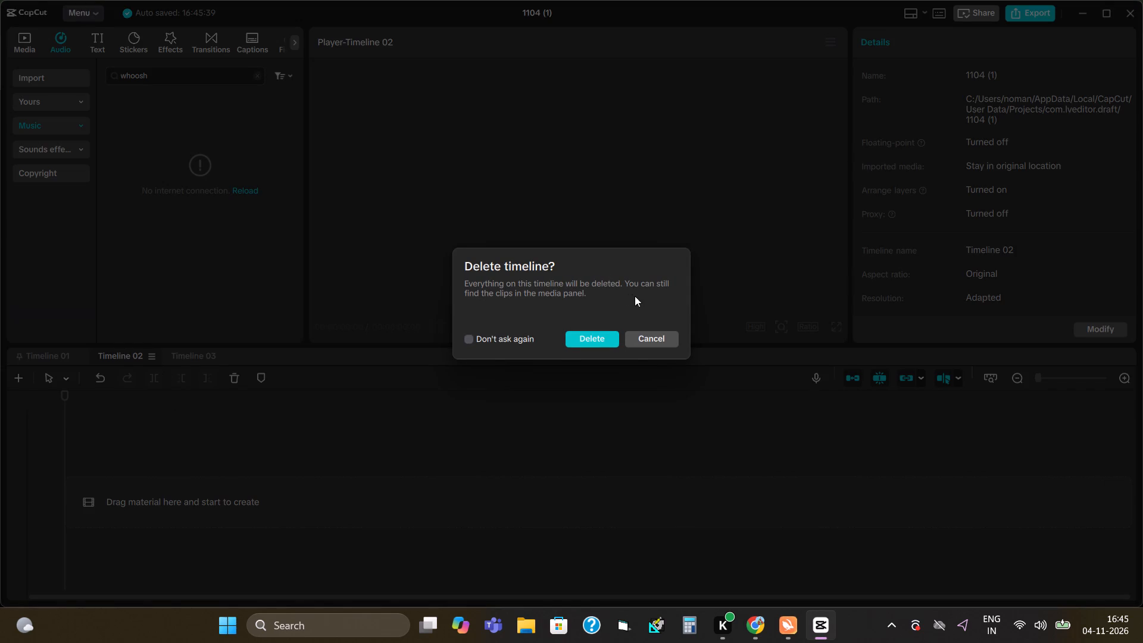
left_click(592, 335)
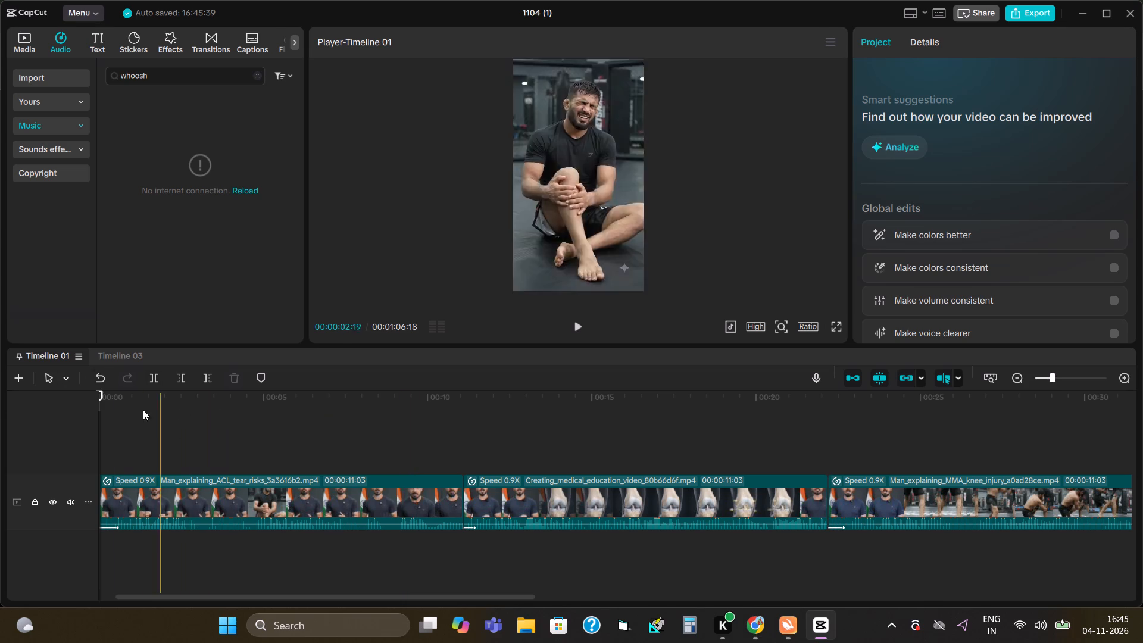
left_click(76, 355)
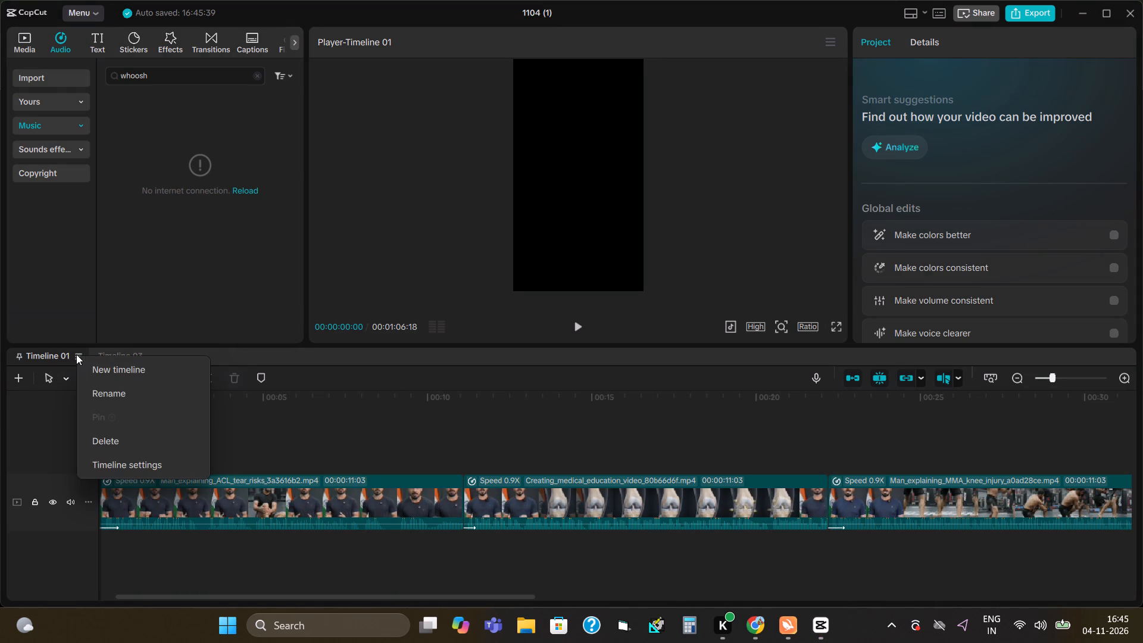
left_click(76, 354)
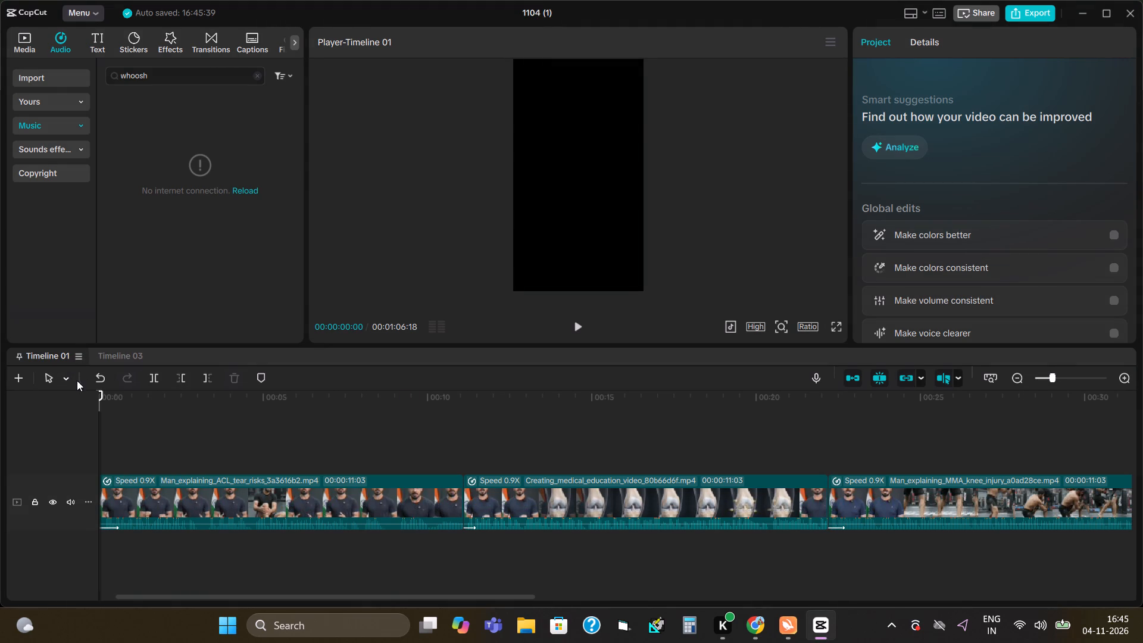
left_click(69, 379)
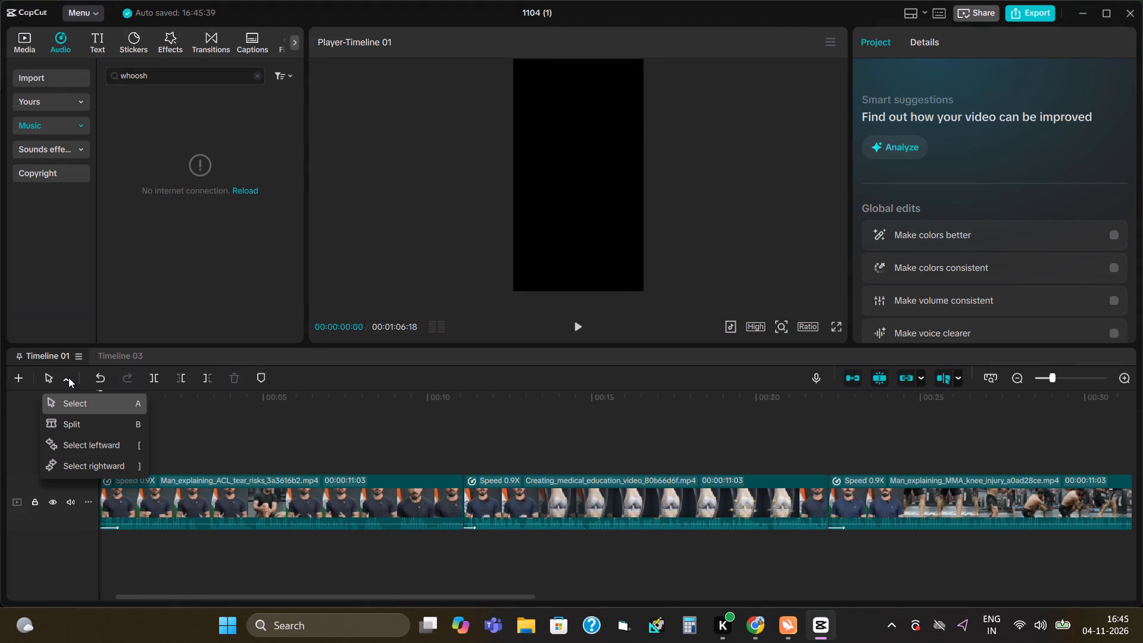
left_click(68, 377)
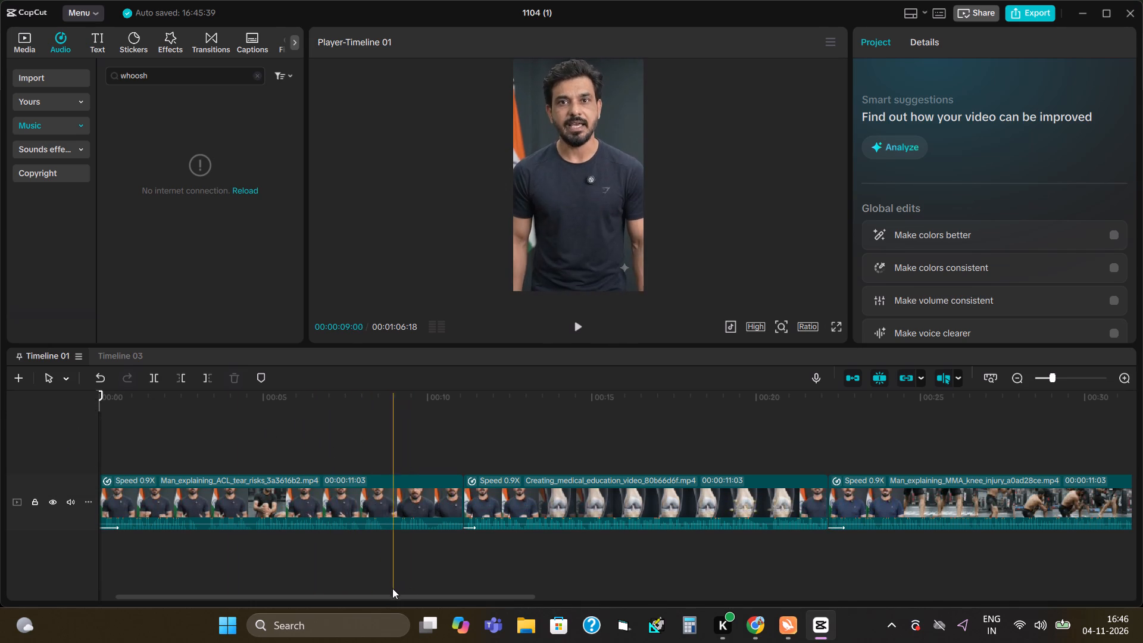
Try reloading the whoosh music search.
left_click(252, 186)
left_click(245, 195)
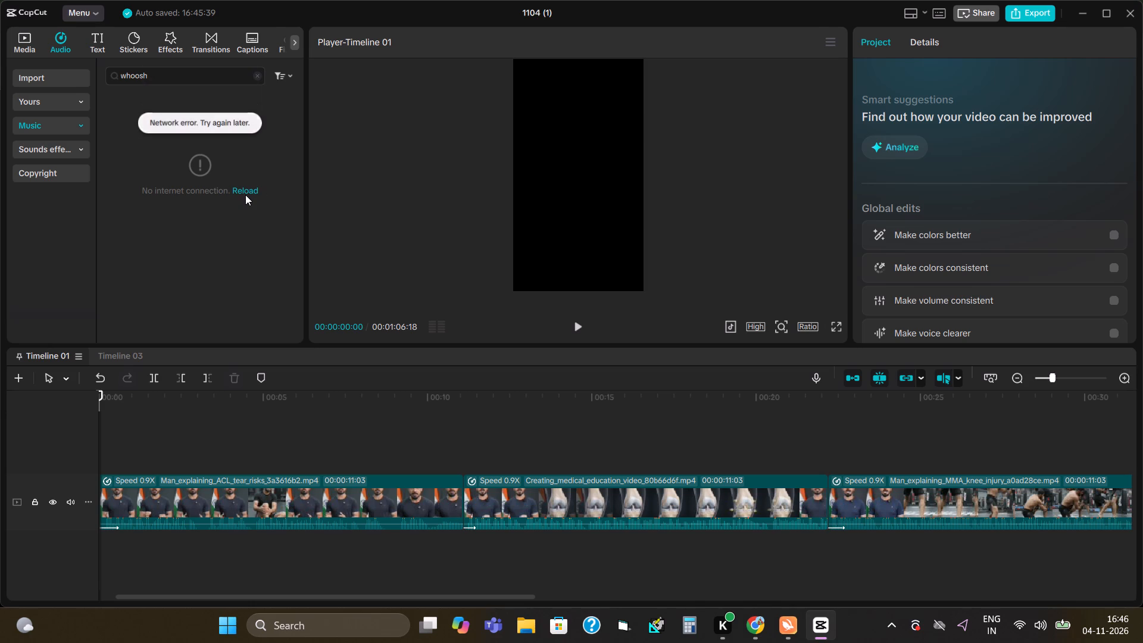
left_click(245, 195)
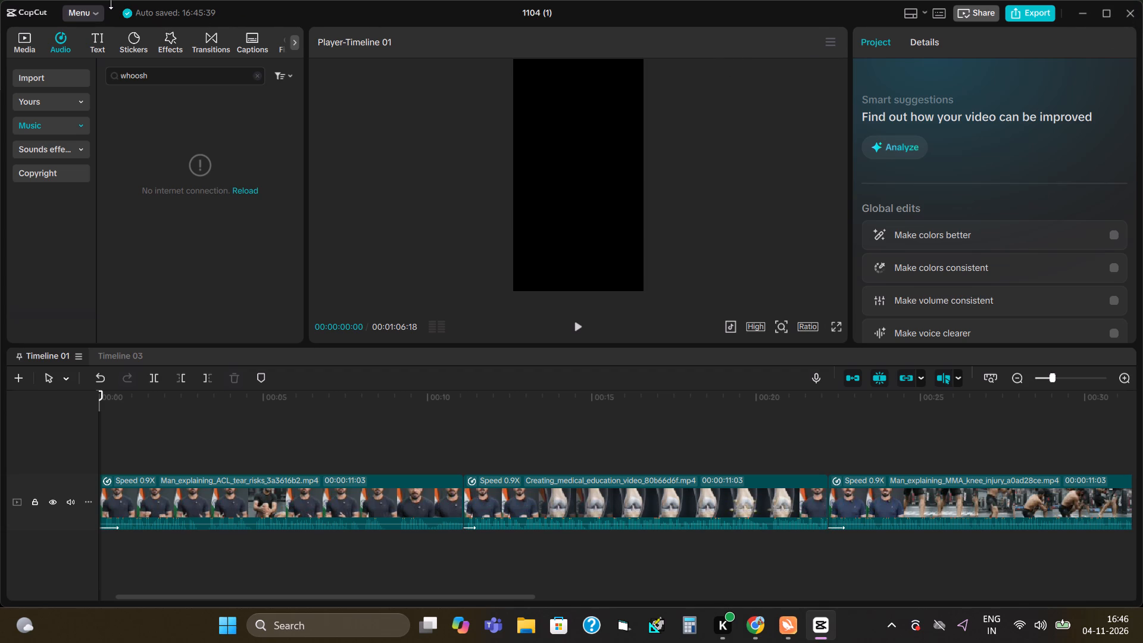
Close the project and exit CapCut completely.
left_click(88, 13)
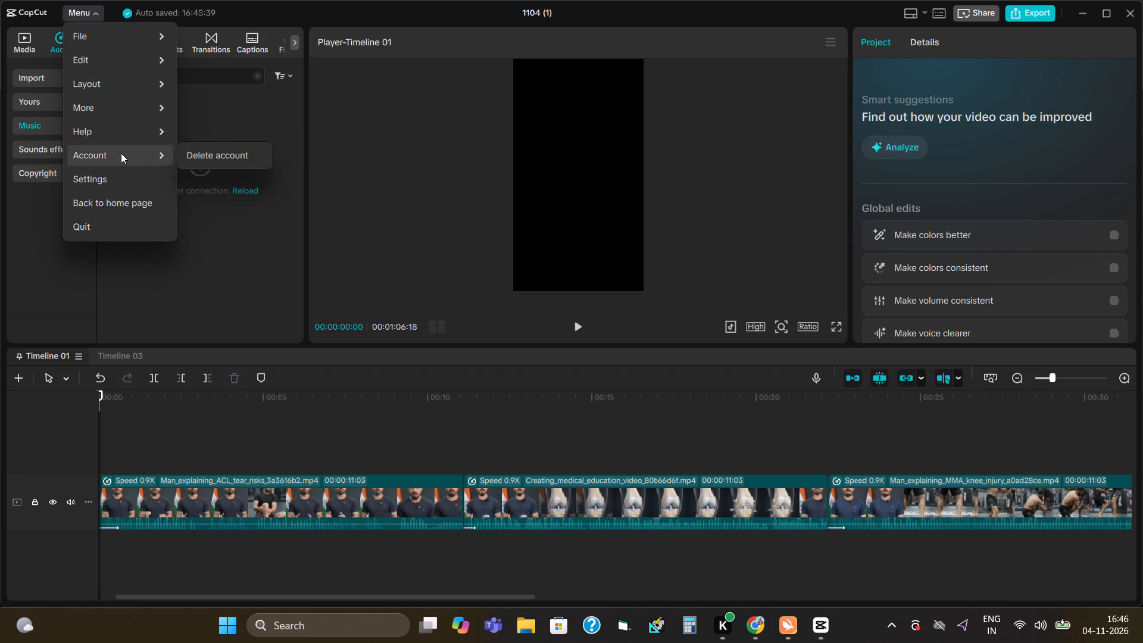
left_click(194, 240)
left_click(1130, 10)
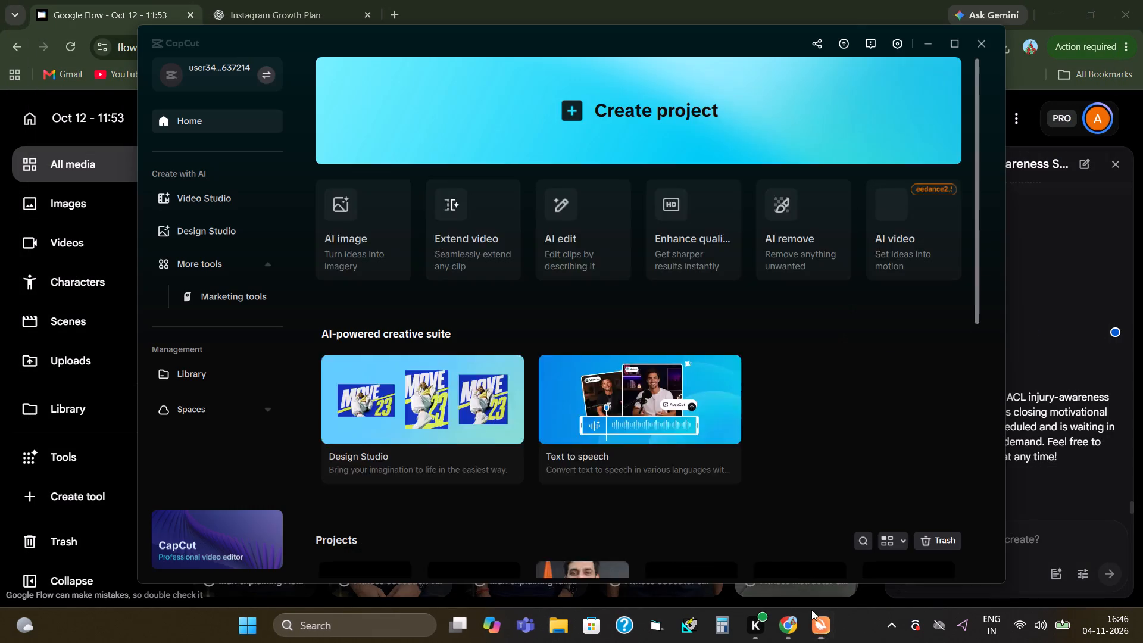
left_click(981, 40)
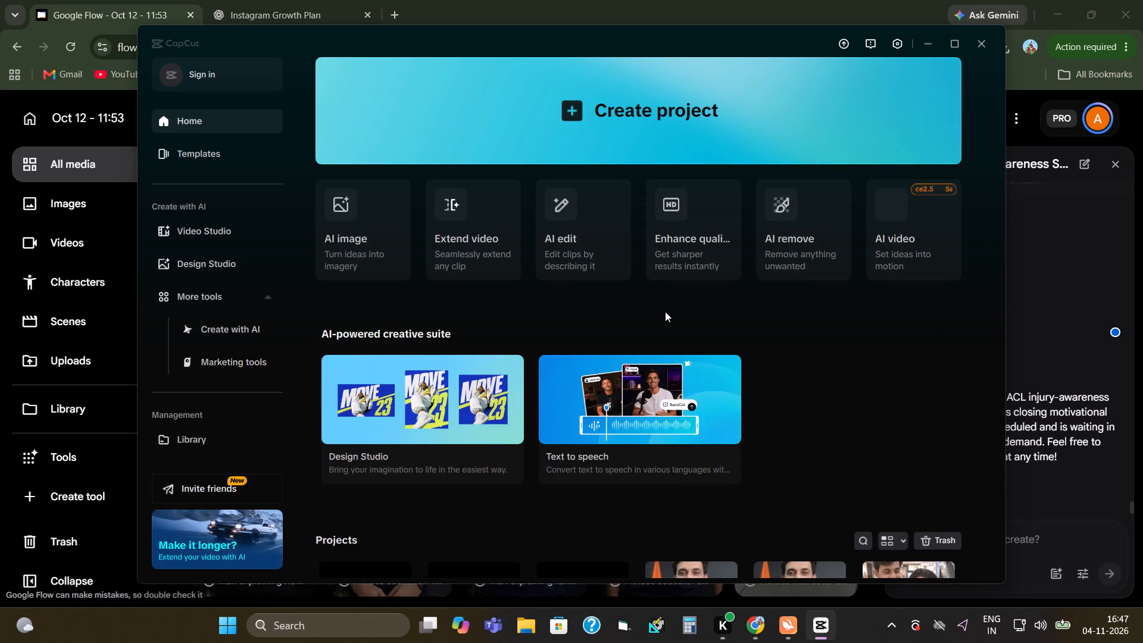
Reopen the project 1104 (1) from the CapCut home page.
scroll(829, 340, "down", 2)
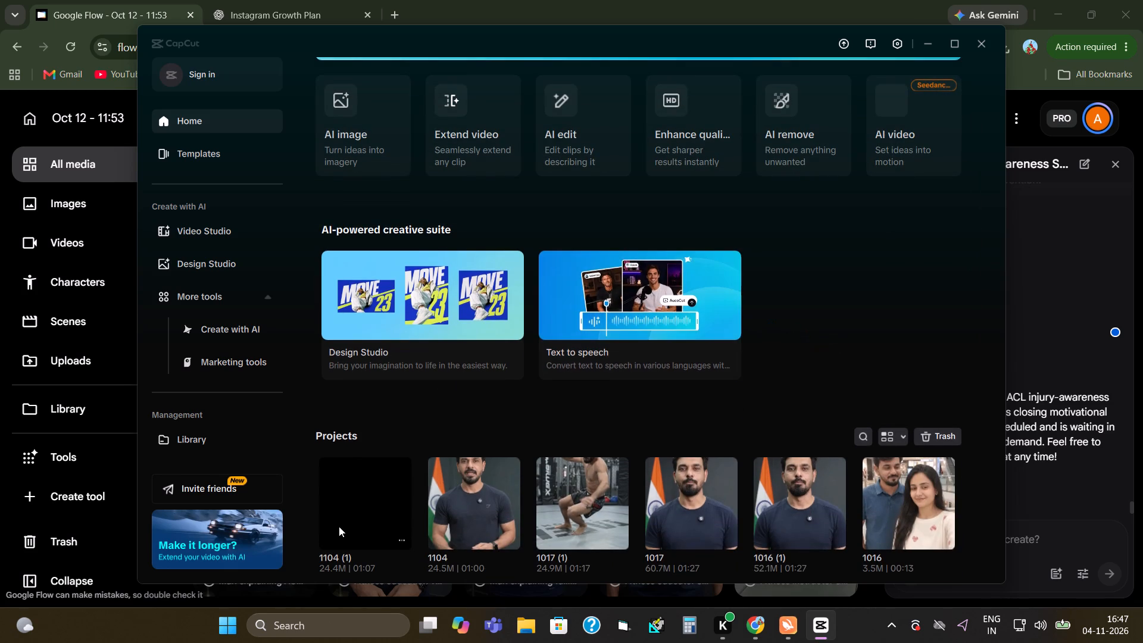
left_click(351, 520)
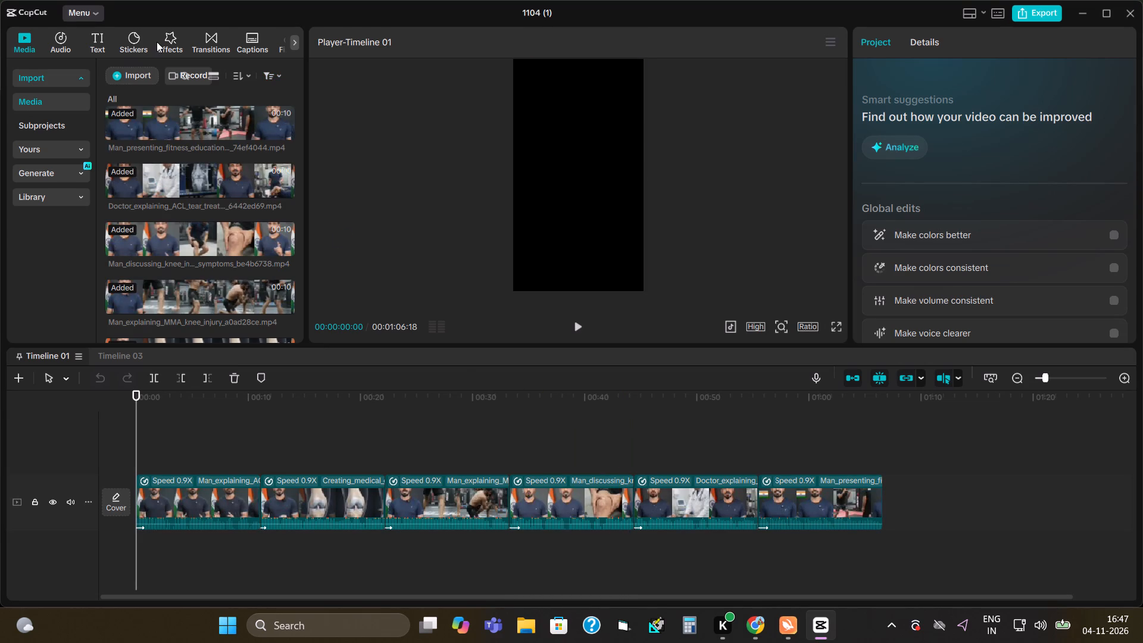
Open the video effects library.
left_click(160, 42)
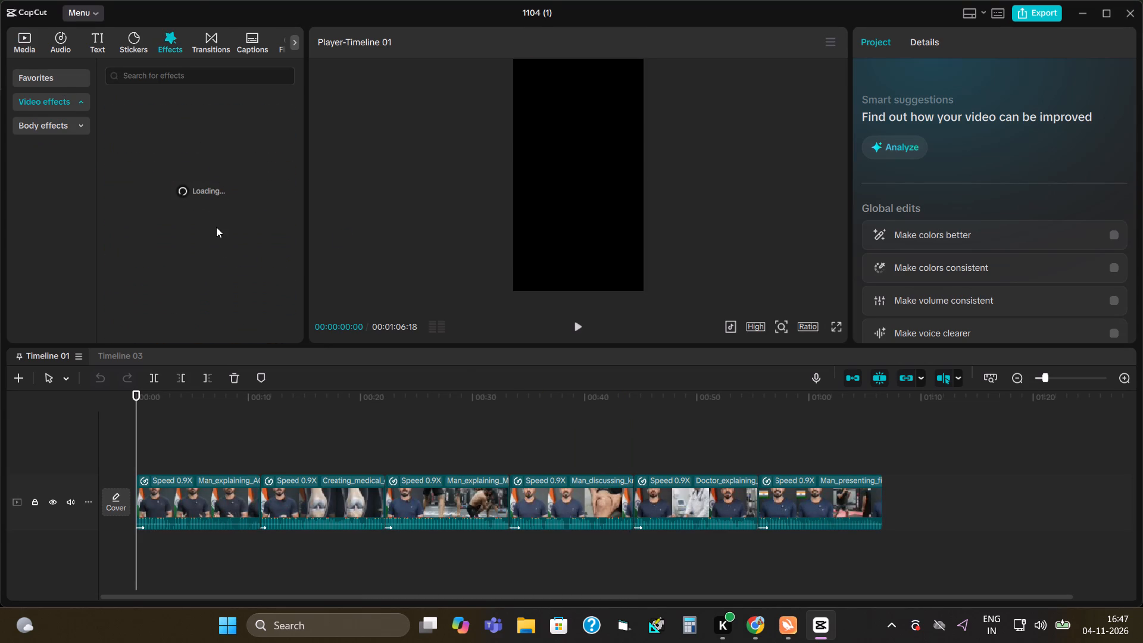
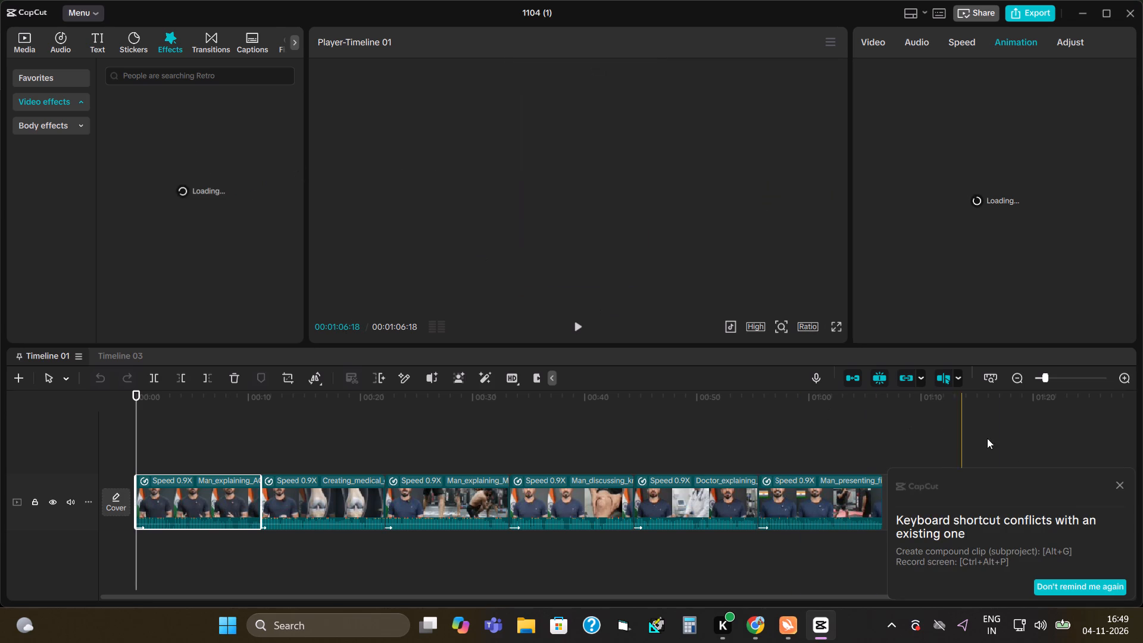
Dismiss the keyboard shortcut conflict notice and browse the Trending video effects.
left_click(1117, 488)
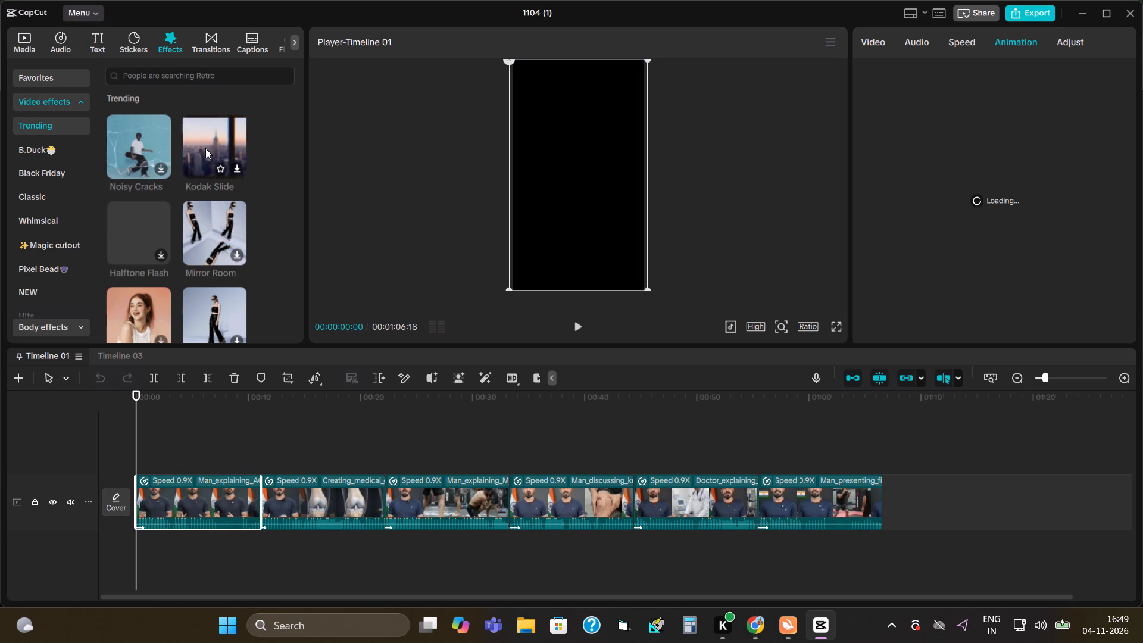
scroll(184, 233, "down", 2)
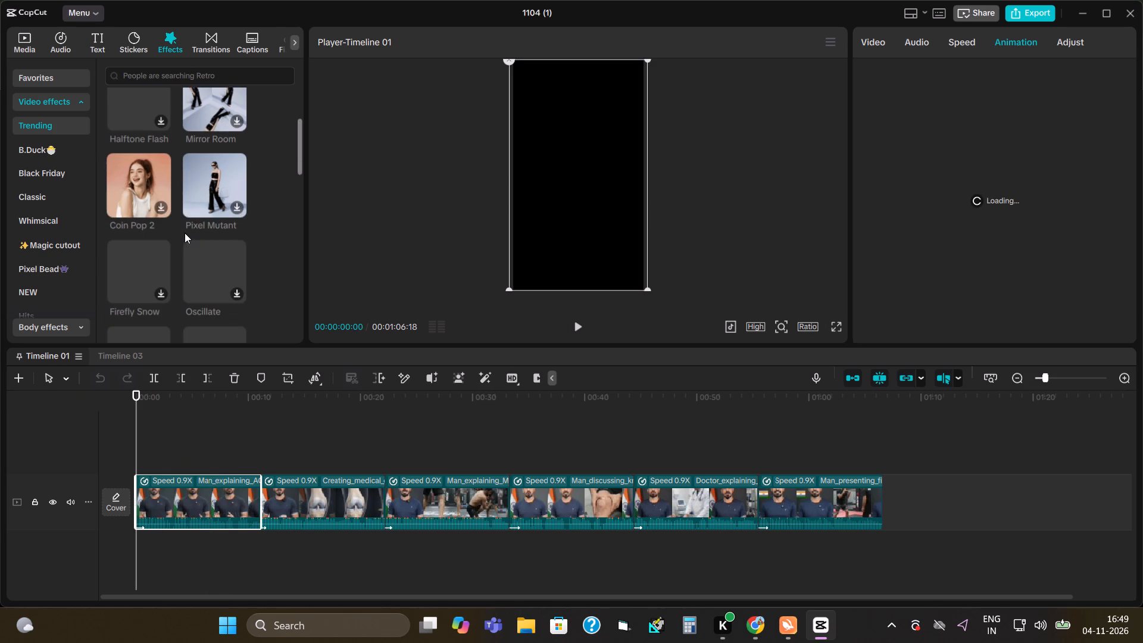
scroll(223, 260, "up", 5)
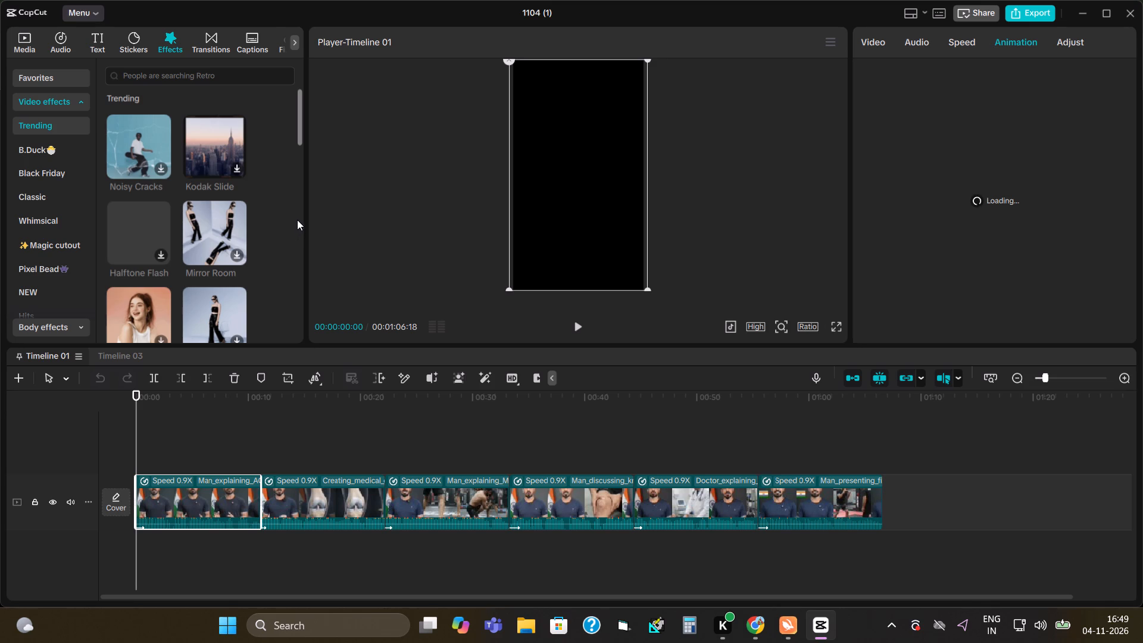
scroll(294, 210, "down", 4)
scroll(294, 210, "up", 7)
Open the Classic category of the transitions library.
left_click(215, 38)
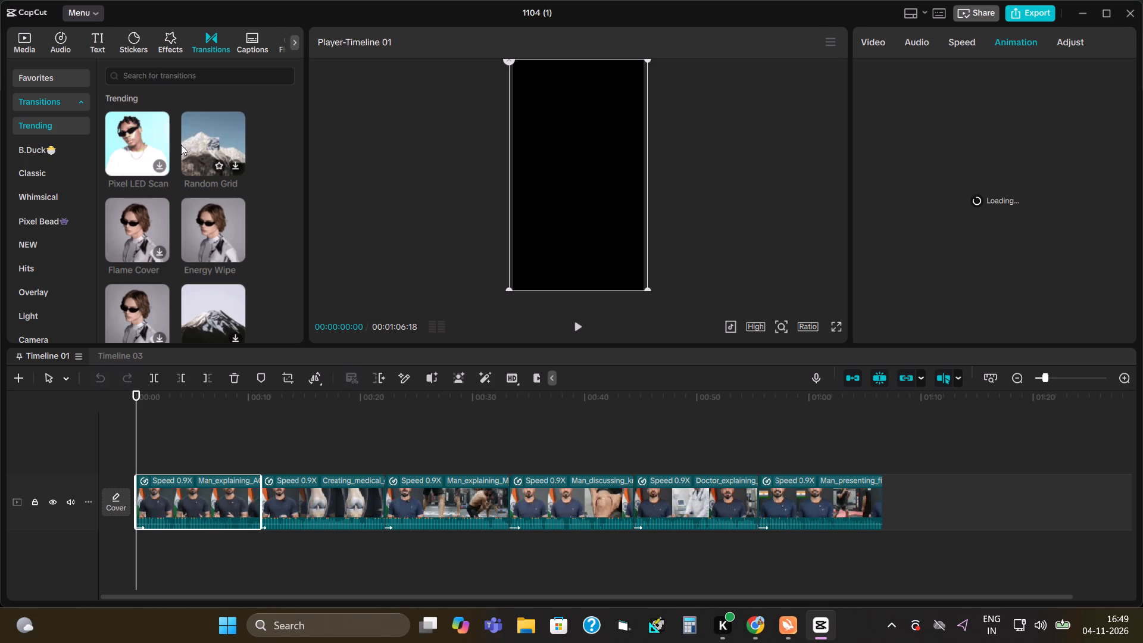
left_click(58, 175)
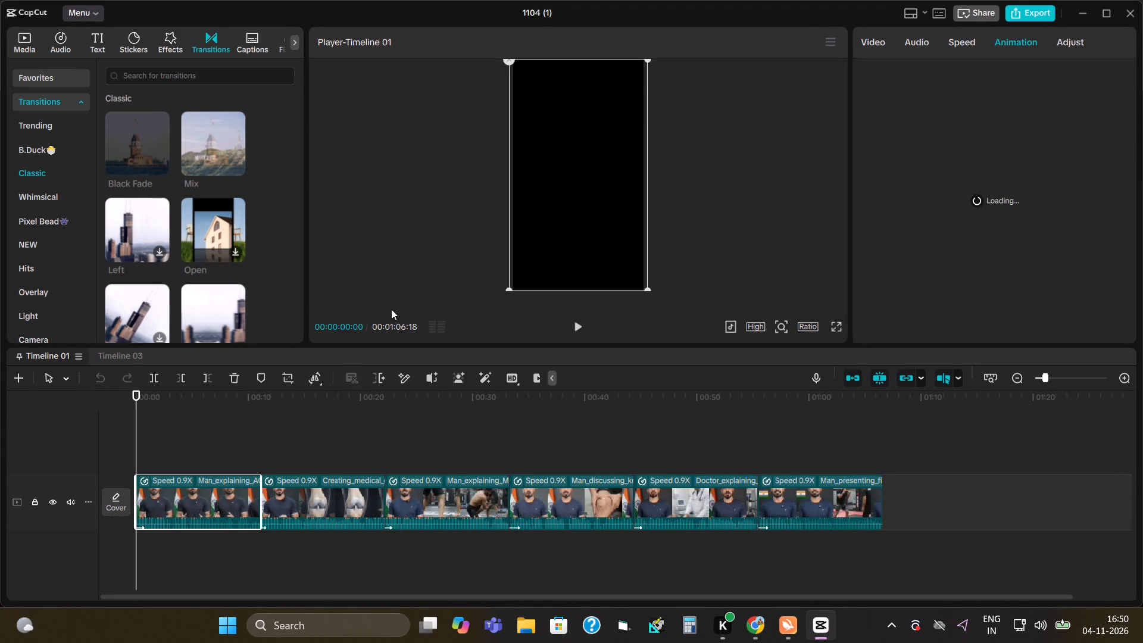
Remove the In animation from each of the six clips on the timeline by setting it to None.
left_click(888, 171)
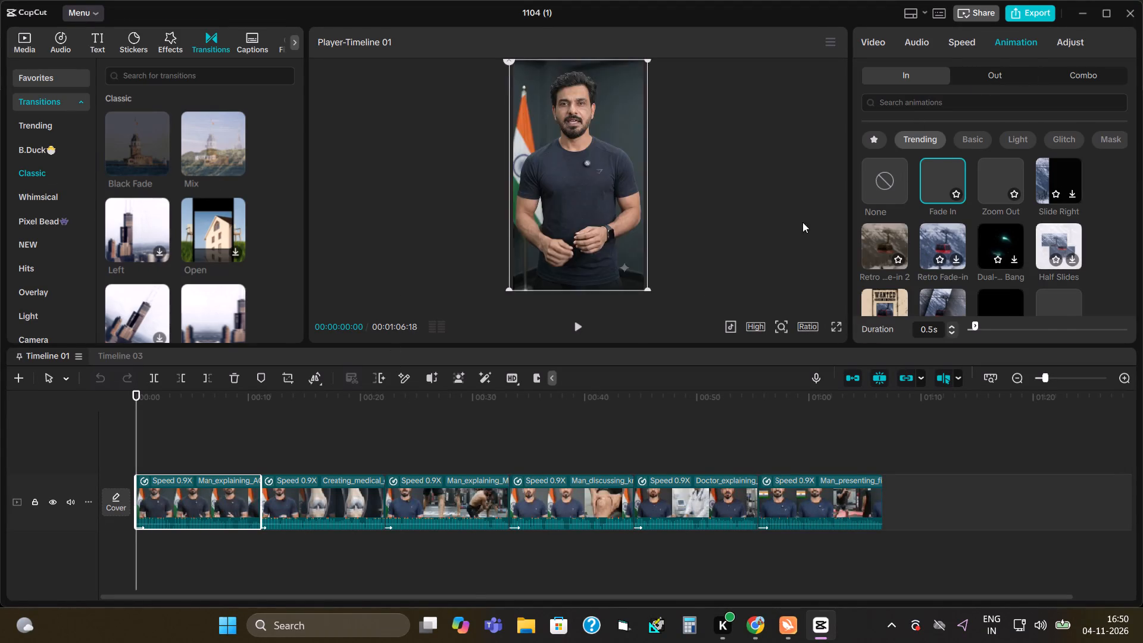
left_click(320, 514)
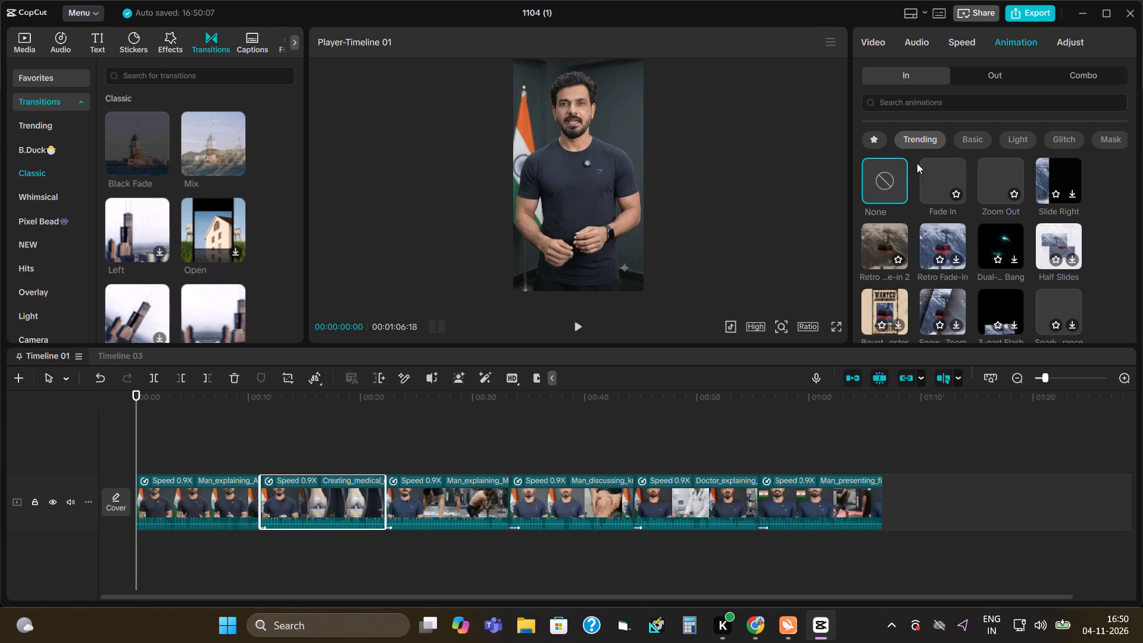
left_click(879, 195)
left_click(469, 500)
left_click(872, 171)
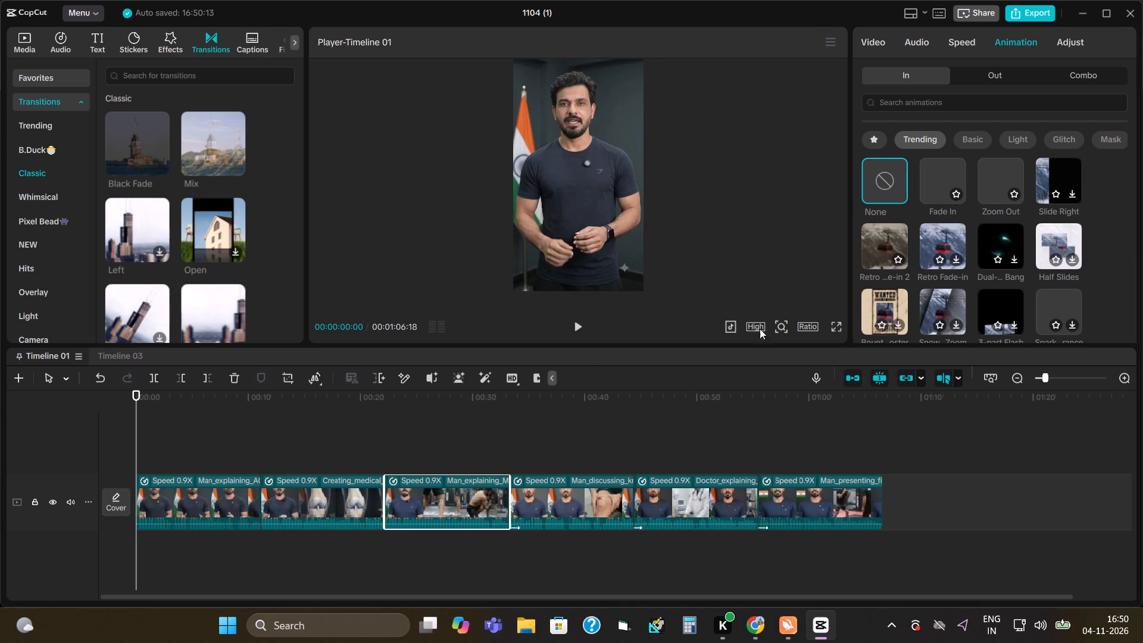
left_click(571, 489)
left_click(890, 180)
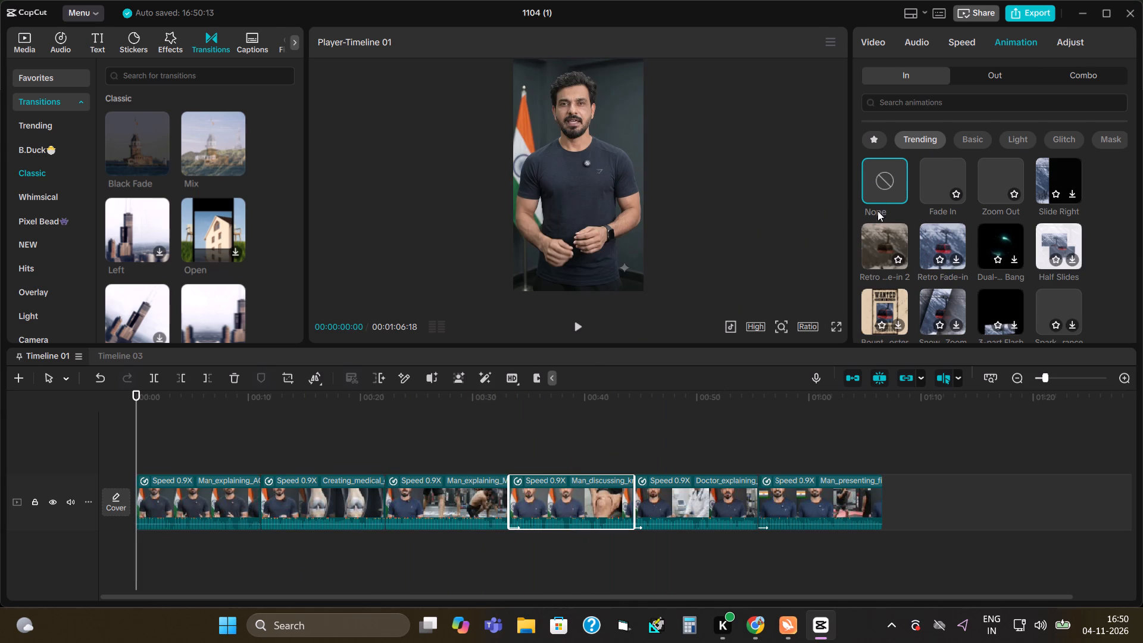
left_click(676, 489)
left_click(896, 184)
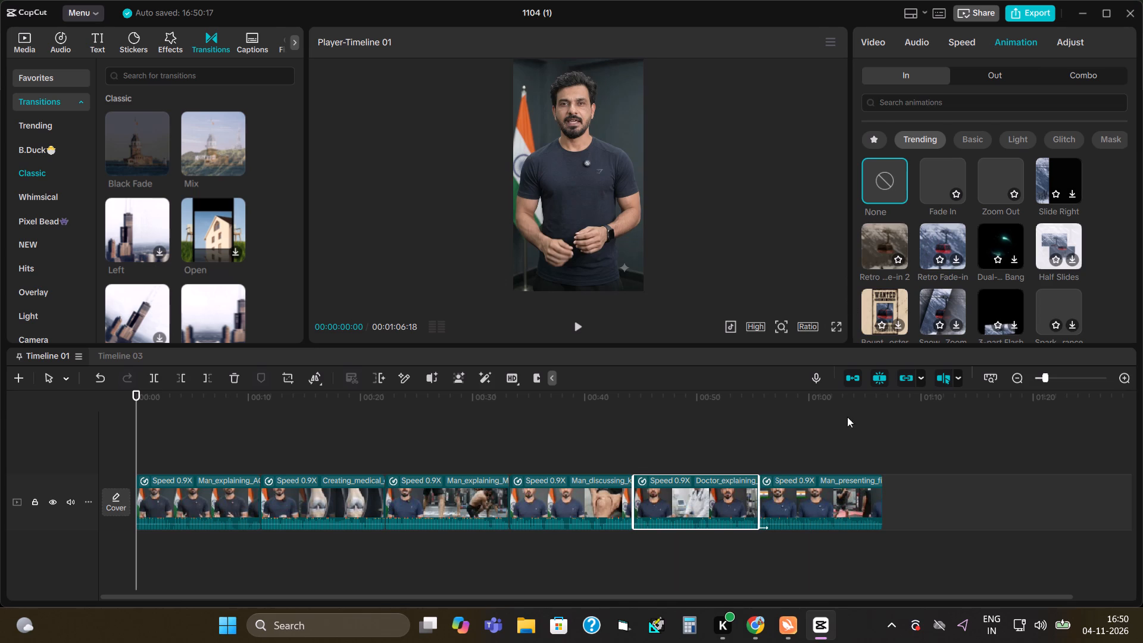
left_click(820, 493)
left_click(896, 177)
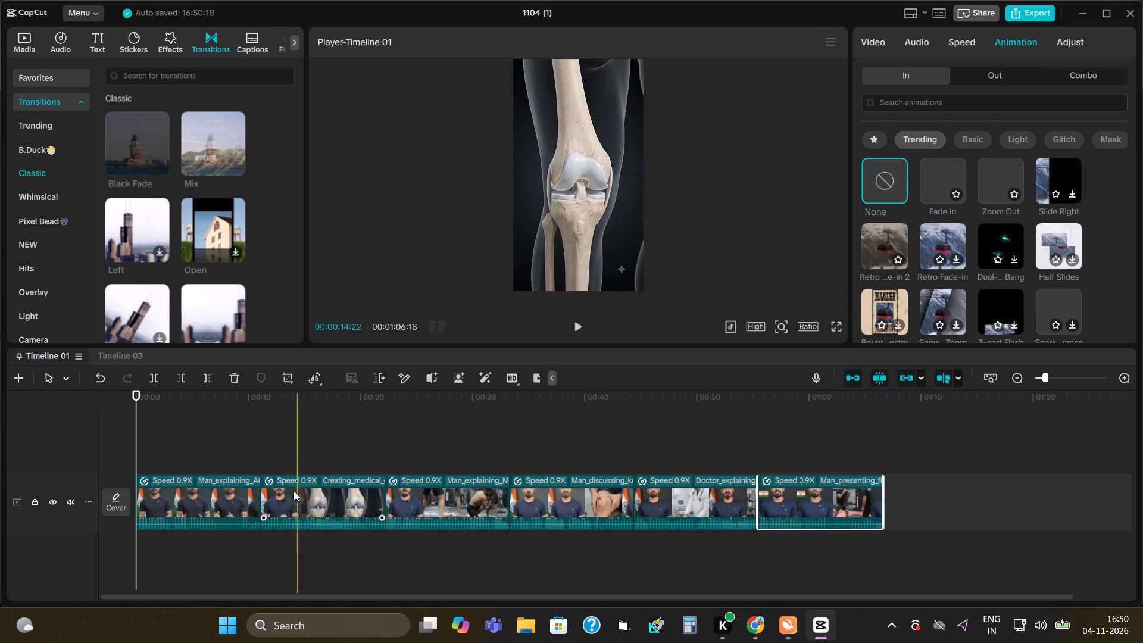
Apply the Fade In animation to the first clip and return the playhead to the start of the timeline.
left_click(238, 485)
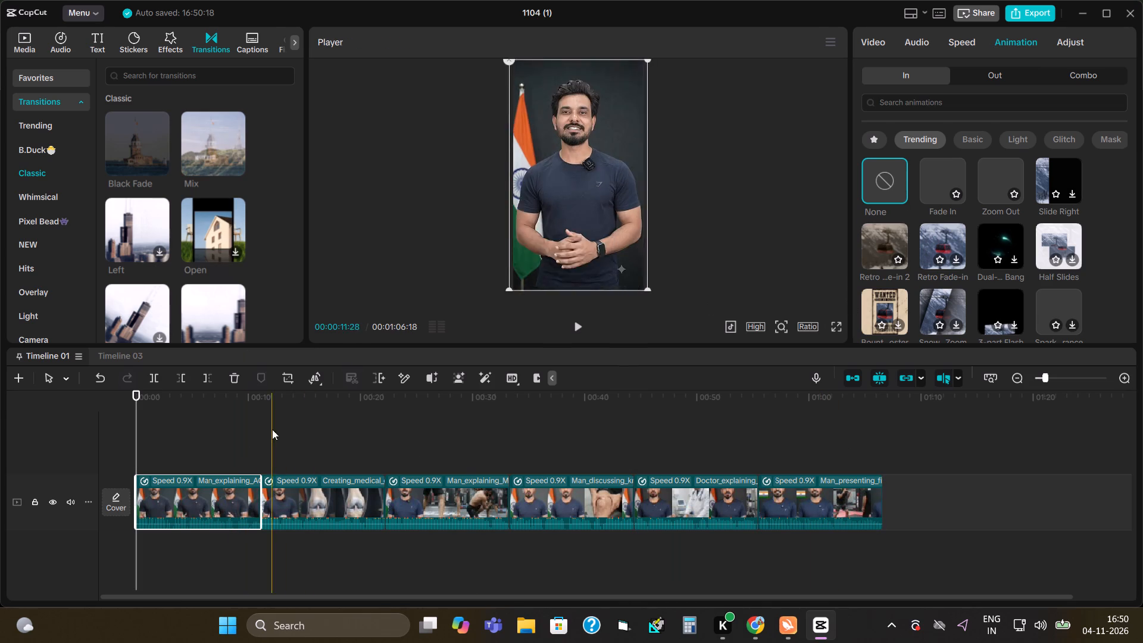
left_click(942, 177)
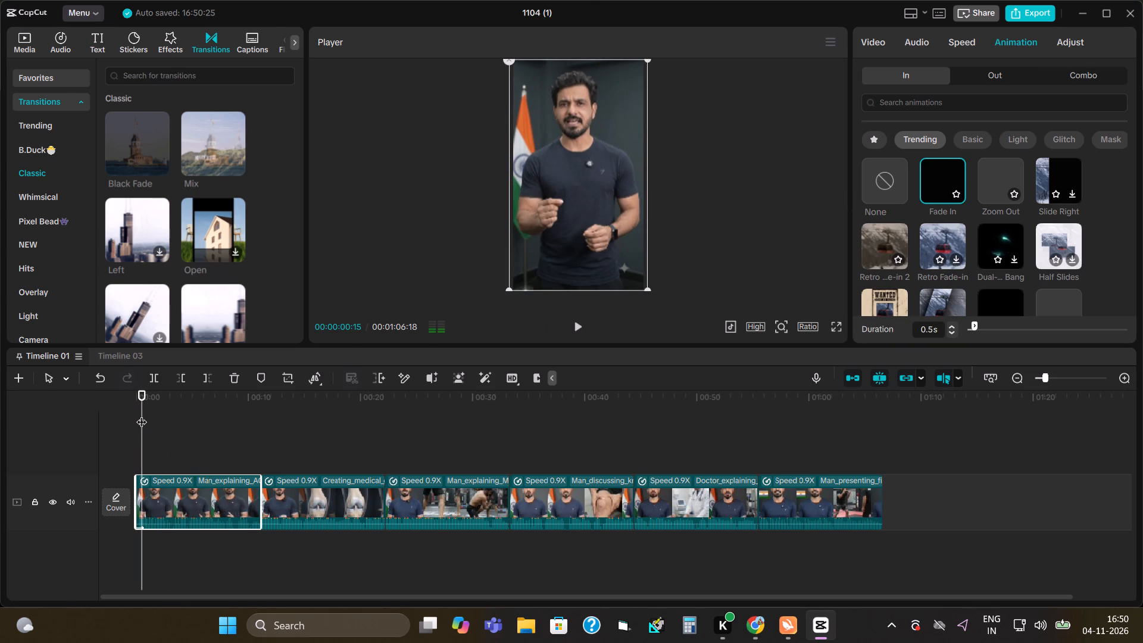
left_click_drag(142, 414, 105, 407)
Add the Mix transition between the first and second clips, accepting duplicate frames, and Left between the second and third.
left_click_drag(206, 130, 258, 502)
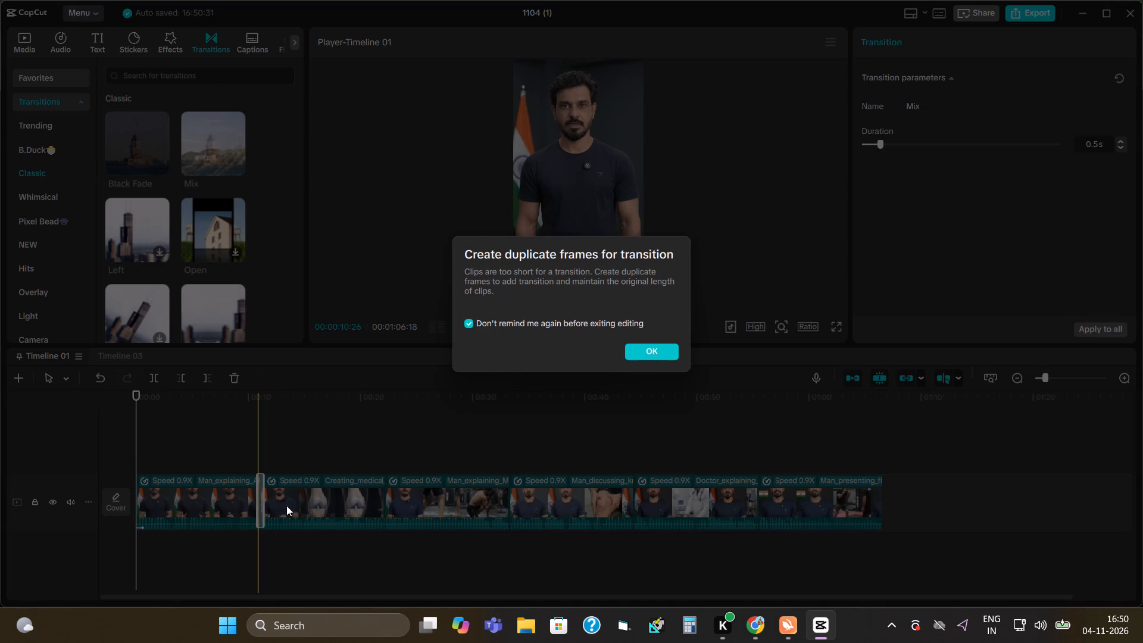
left_click(666, 351)
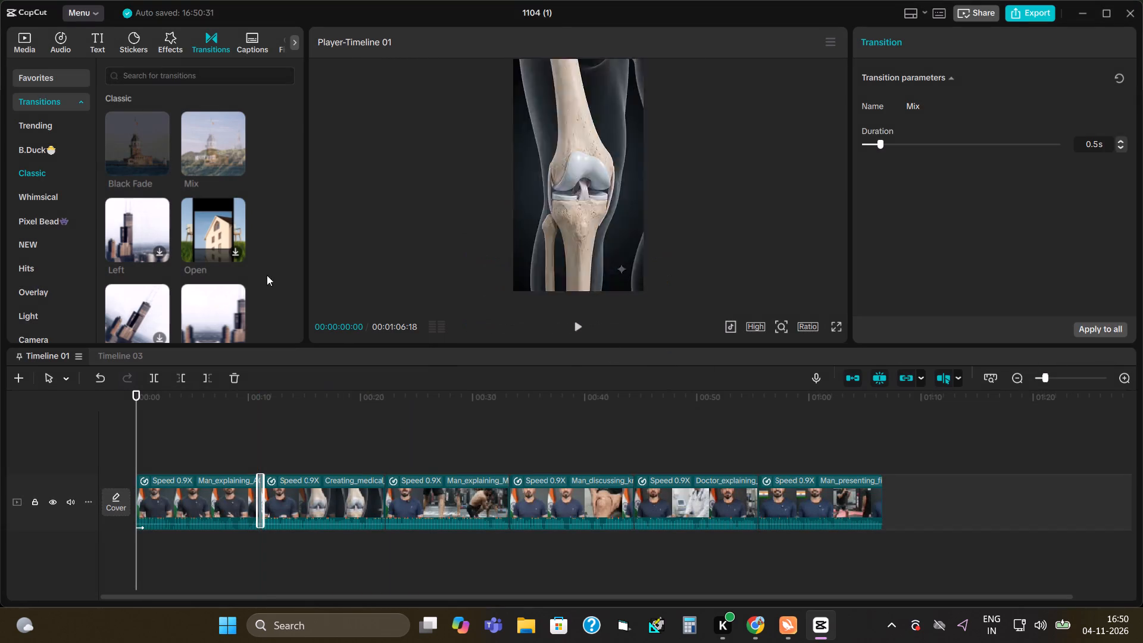
left_click_drag(145, 224, 345, 427)
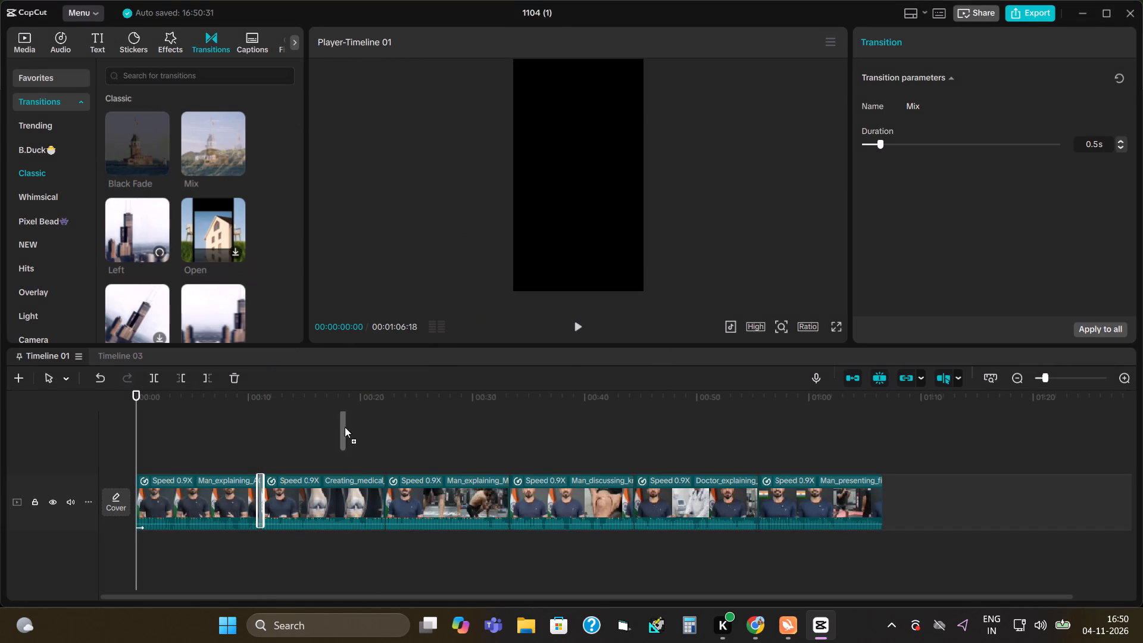
left_click_drag(345, 427, 380, 508)
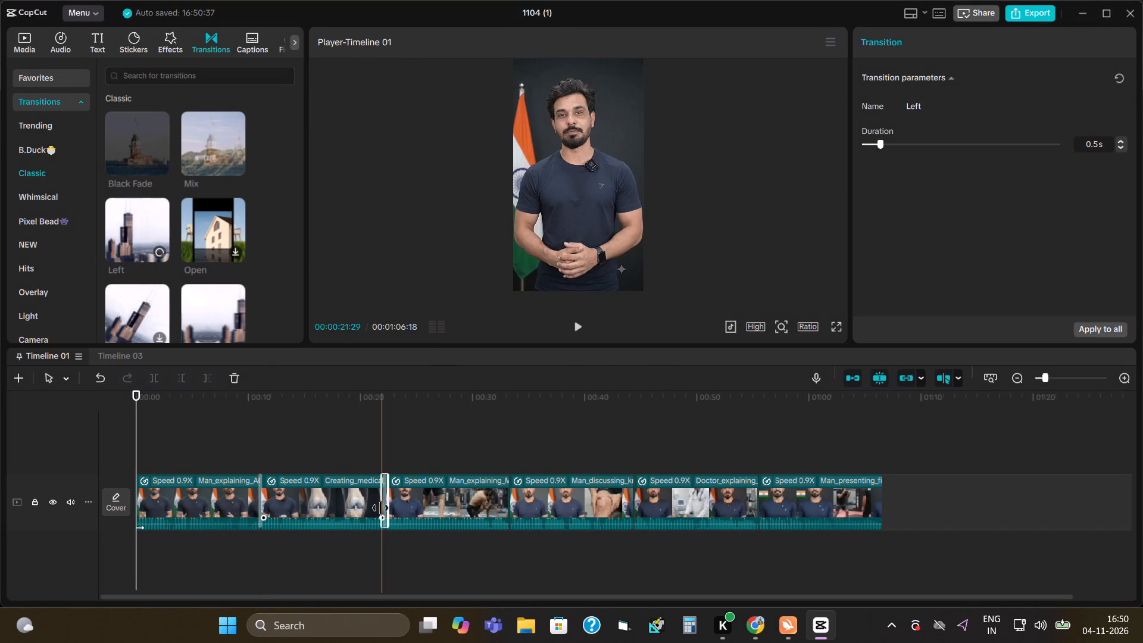
Add the Right transition between the third and fourth clips, and Blur between the fourth and fifth.
scroll(214, 289, "down", 1)
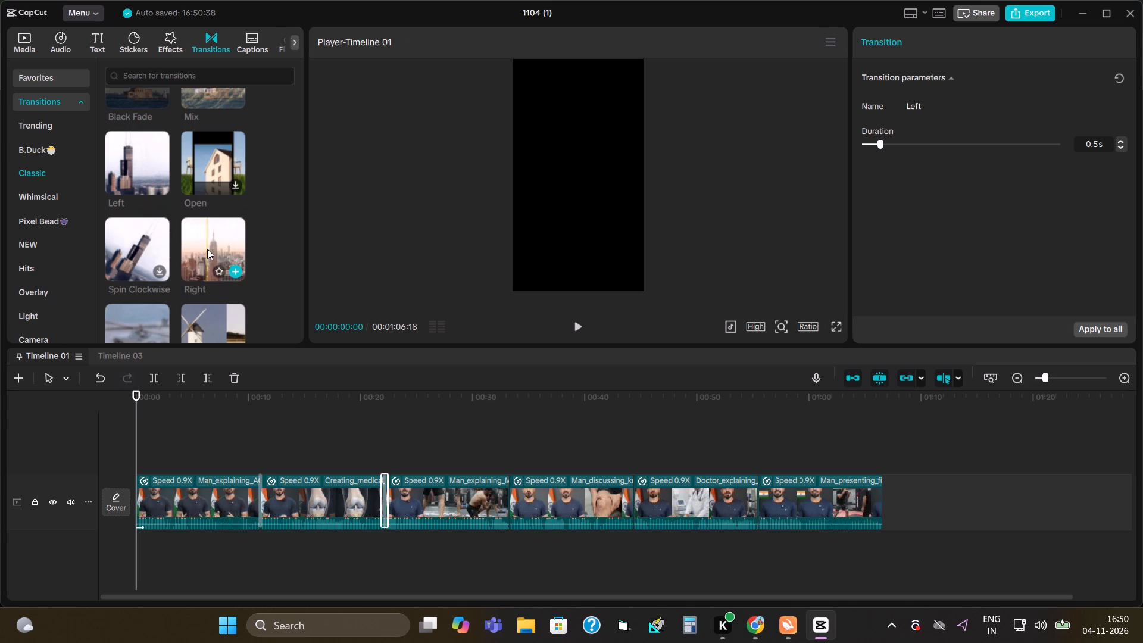
left_click_drag(188, 245, 505, 505)
scroll(218, 308, "down", 1)
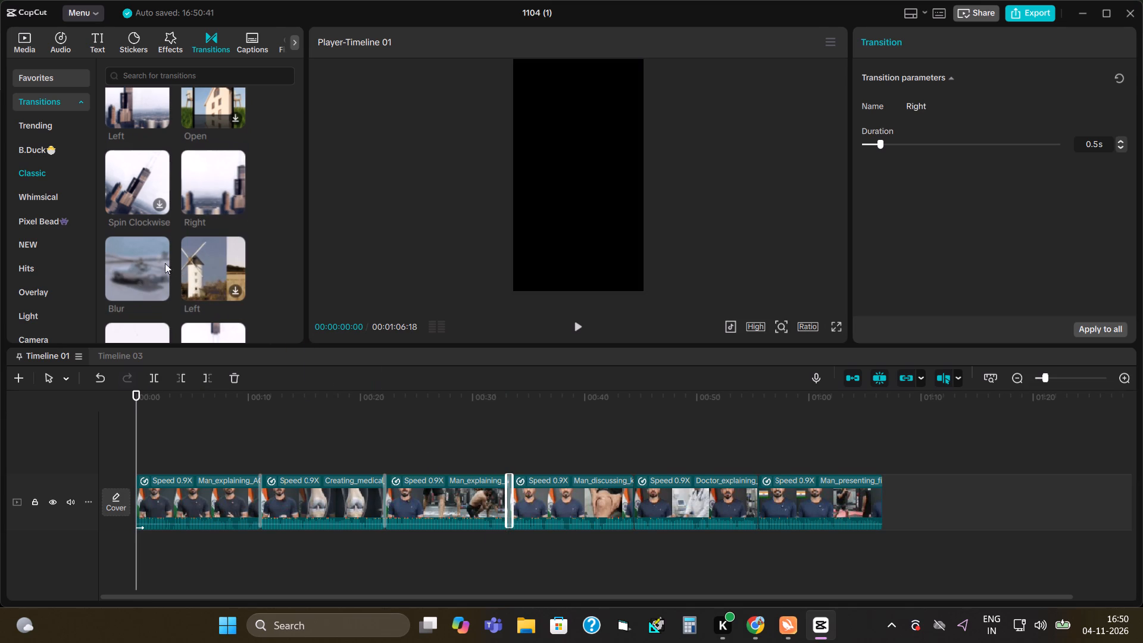
left_click_drag(127, 262, 634, 501)
left_click_drag(634, 501, 631, 501)
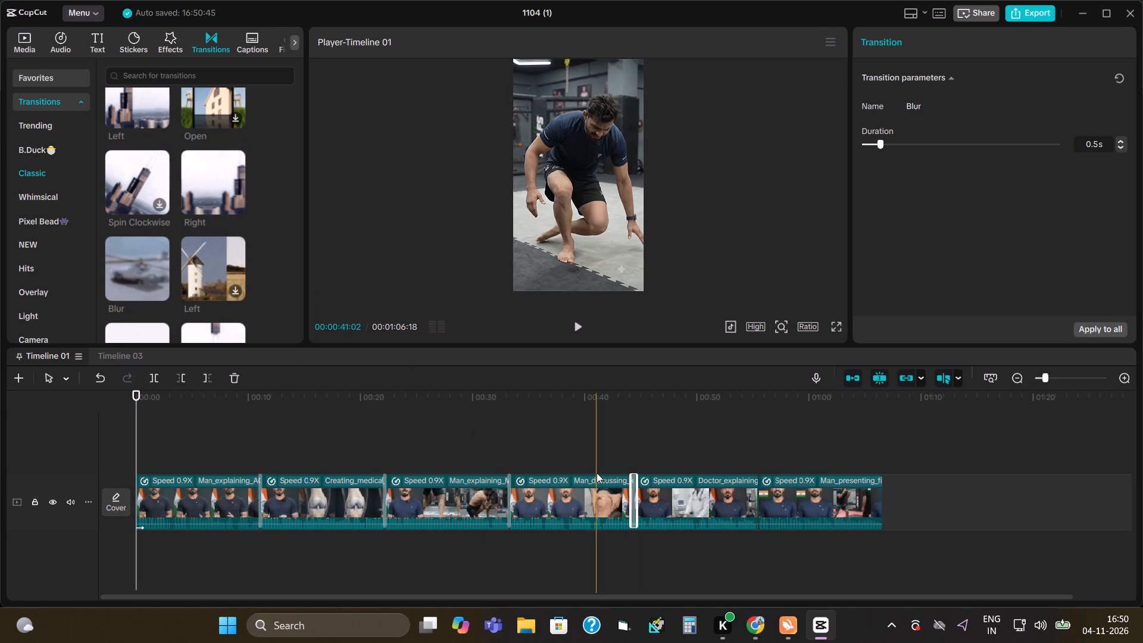
Look through the Classic transitions for one to use between the fifth and sixth clips.
scroll(223, 263, "down", 1)
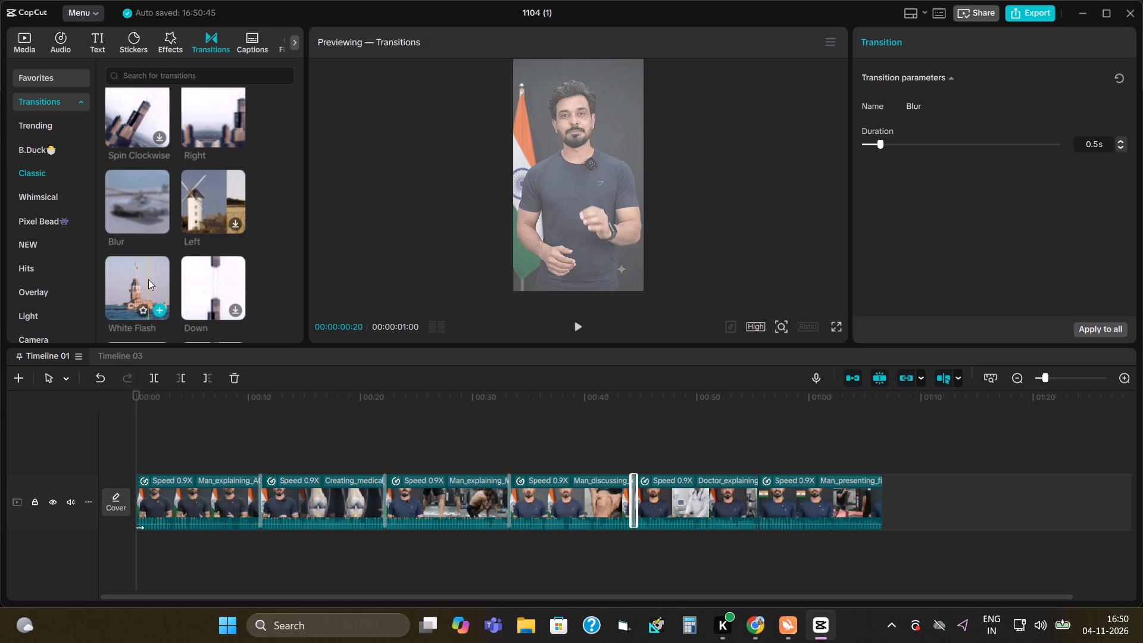
Add the Superimpose transition from the Classic category between the fifth and sixth clips.
scroll(148, 279, "down", 2)
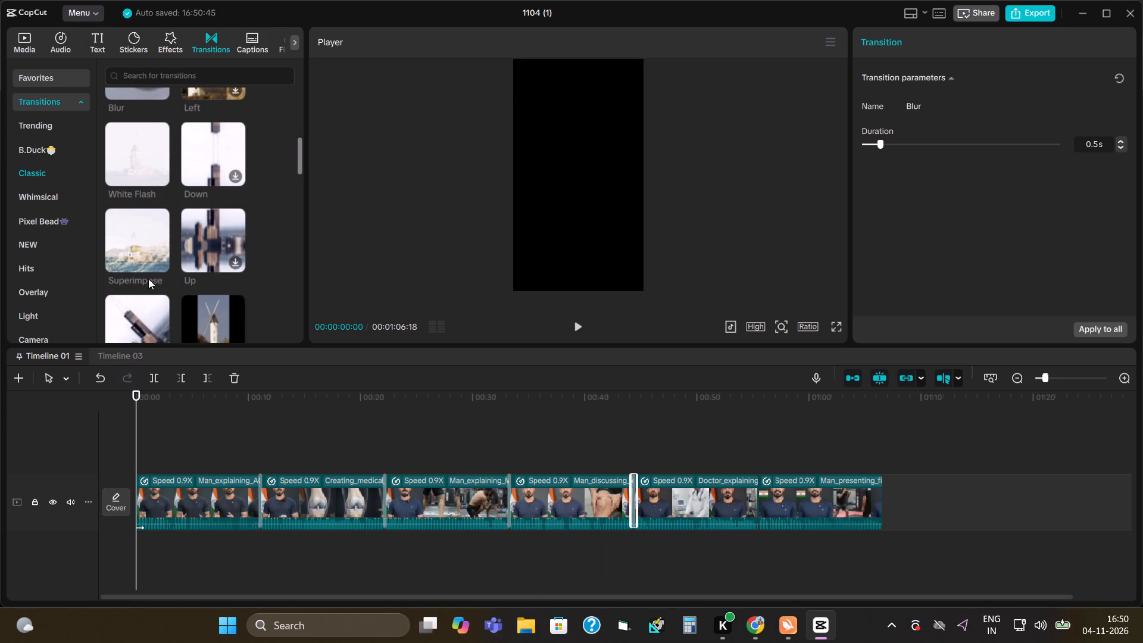
left_click_drag(135, 246, 165, 268)
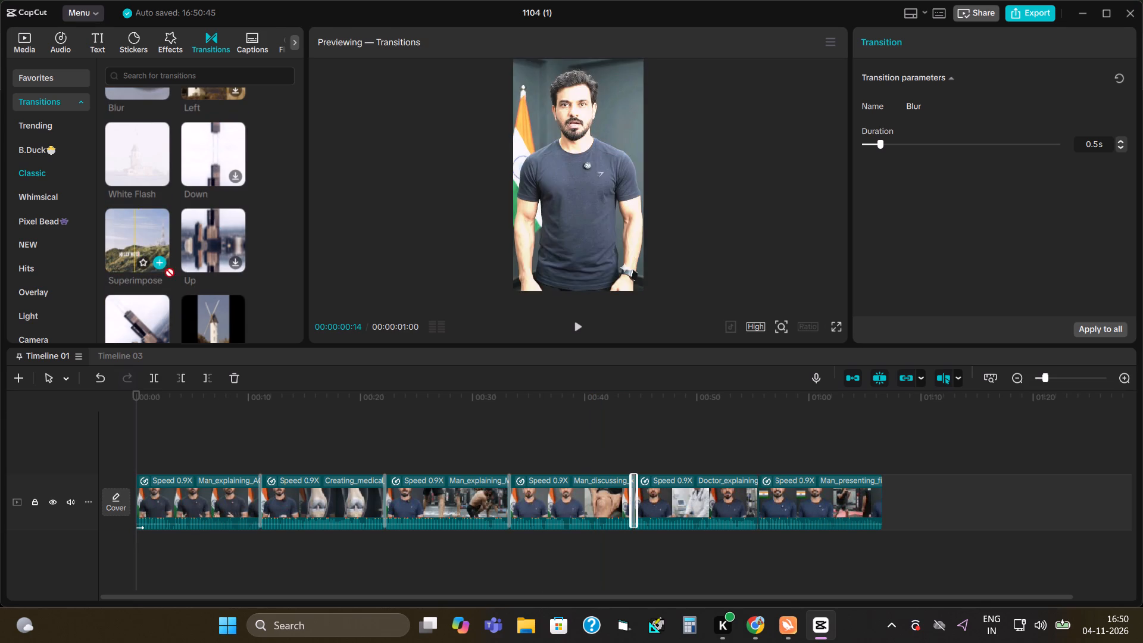
left_click_drag(165, 268, 755, 504)
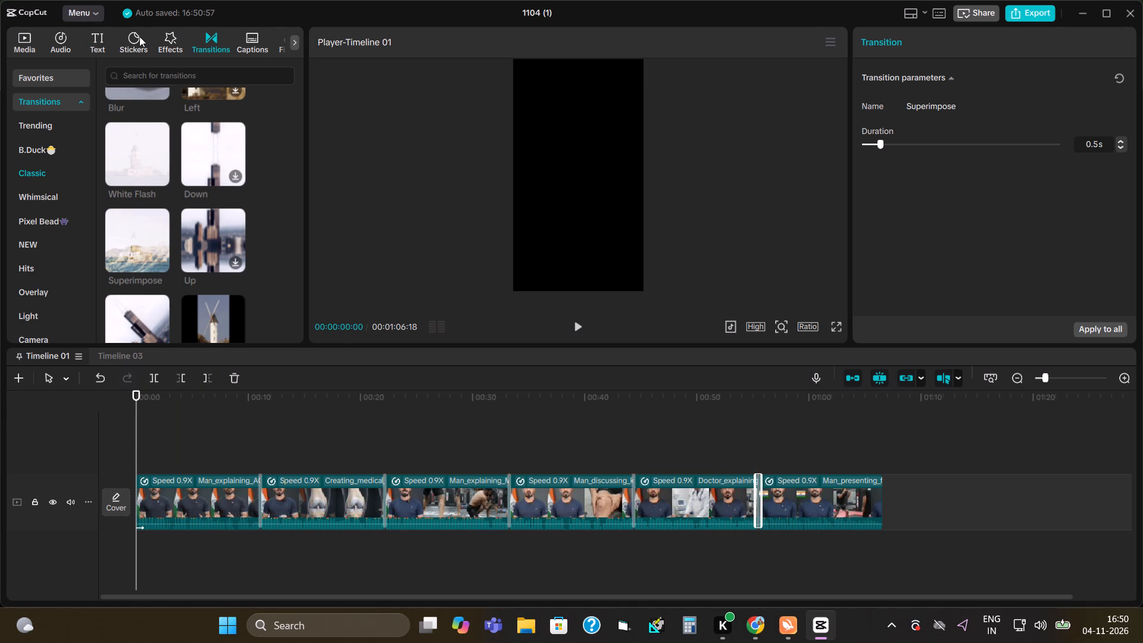
Open the search of the audio library to look for music or a sound.
left_click(65, 32)
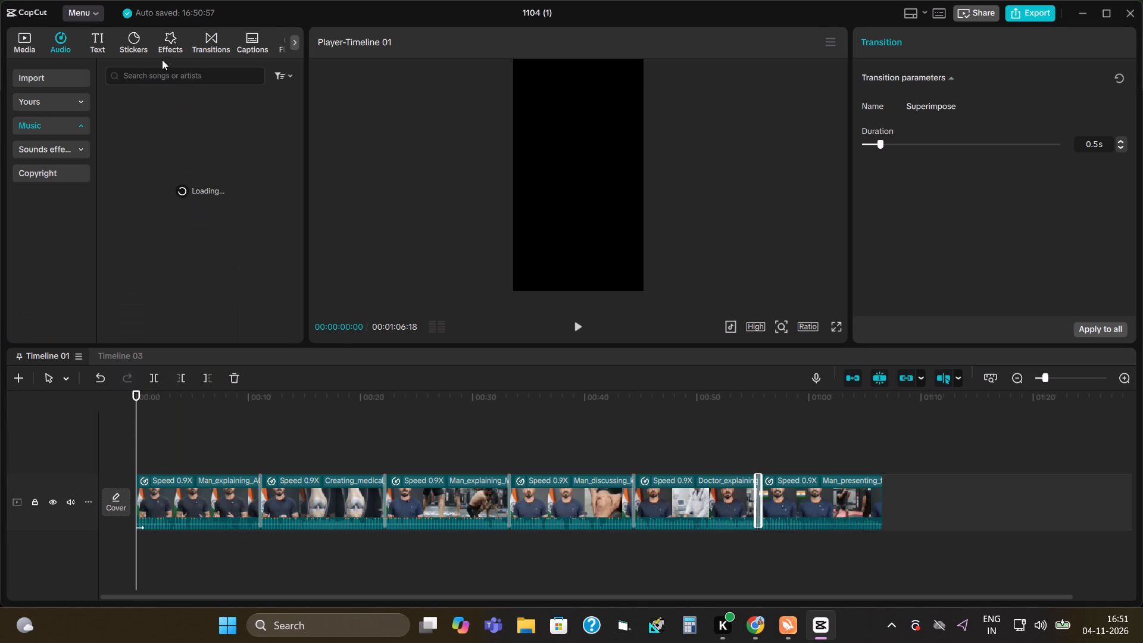
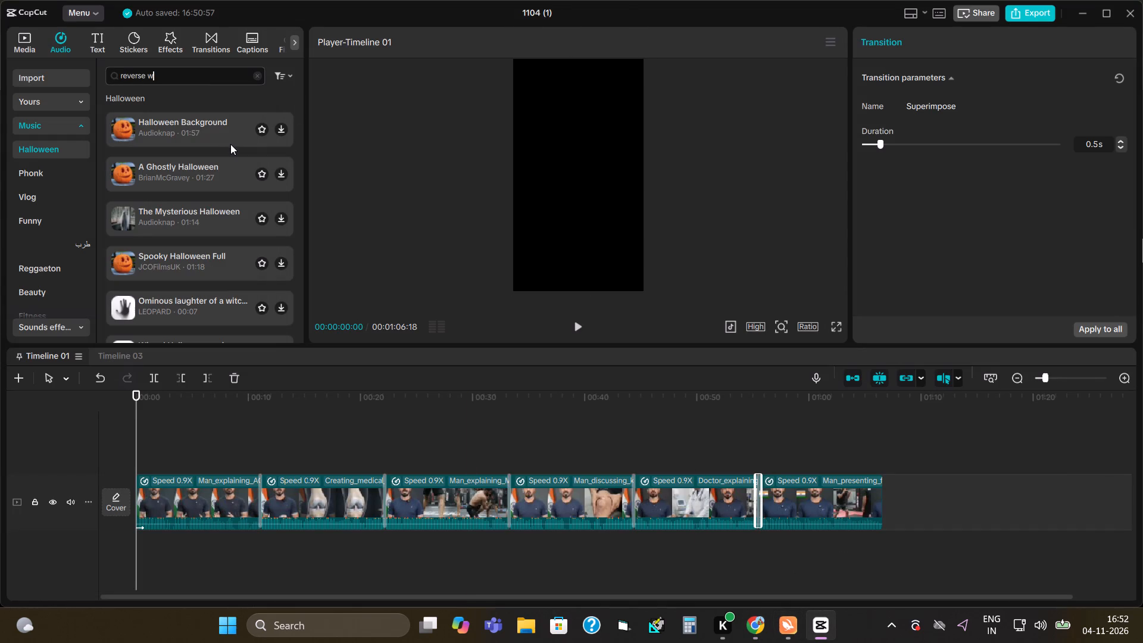
Search the audio library for "reverse whoosh", checking the effect's spelling in ChatGPT's scene transition SFX table.
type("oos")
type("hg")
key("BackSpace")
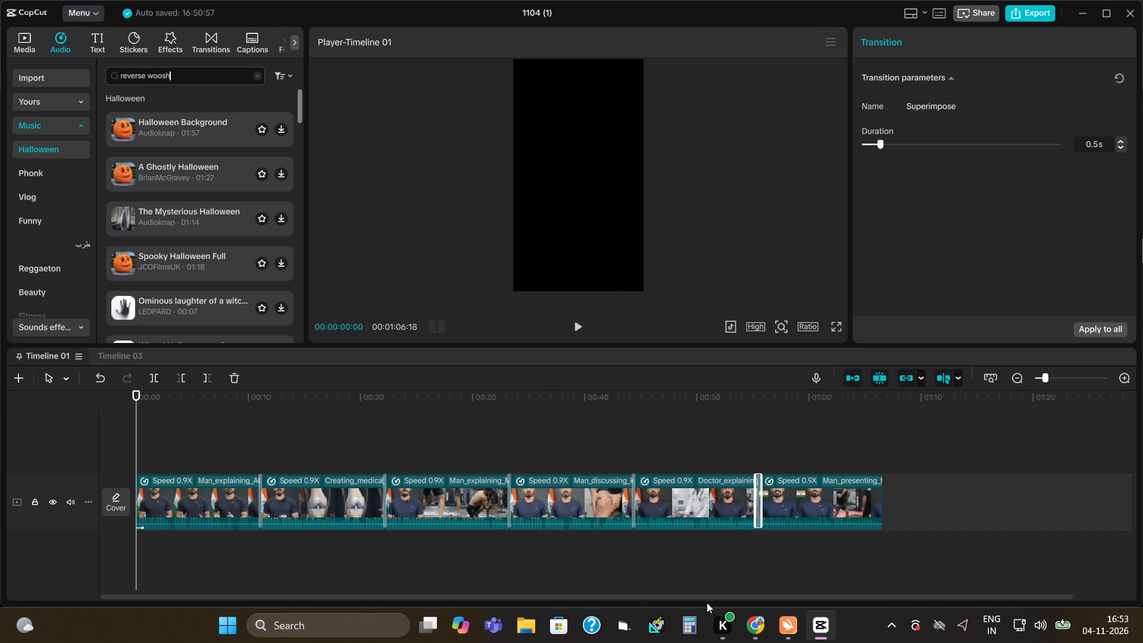
left_click(759, 640)
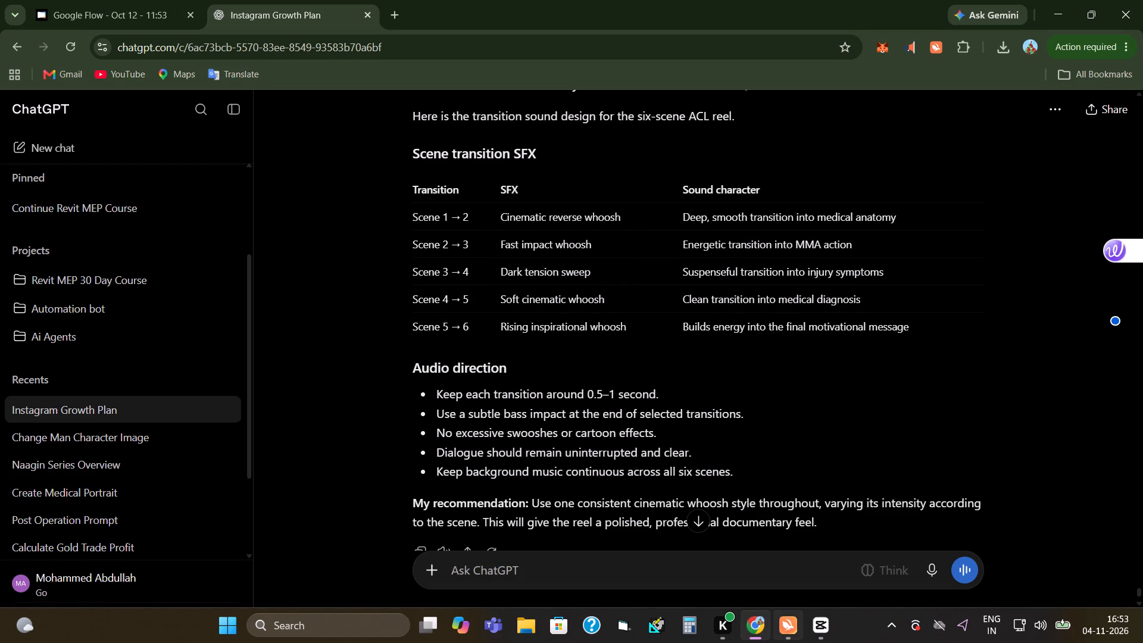
left_click(814, 629)
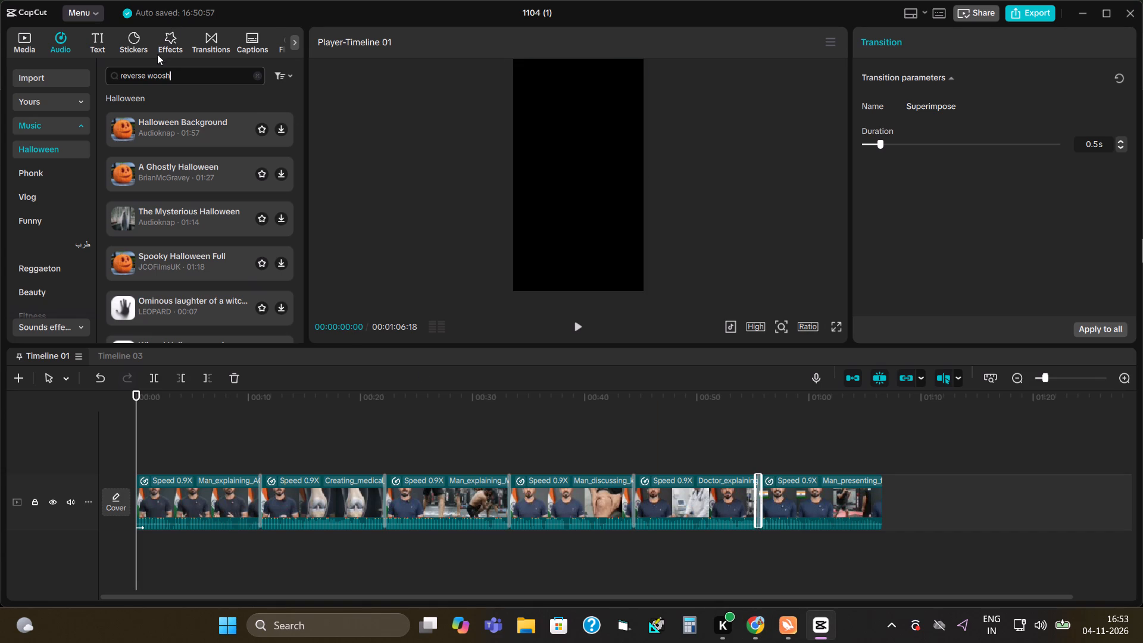
left_click(150, 73)
left_click(152, 78)
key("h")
key("Return")
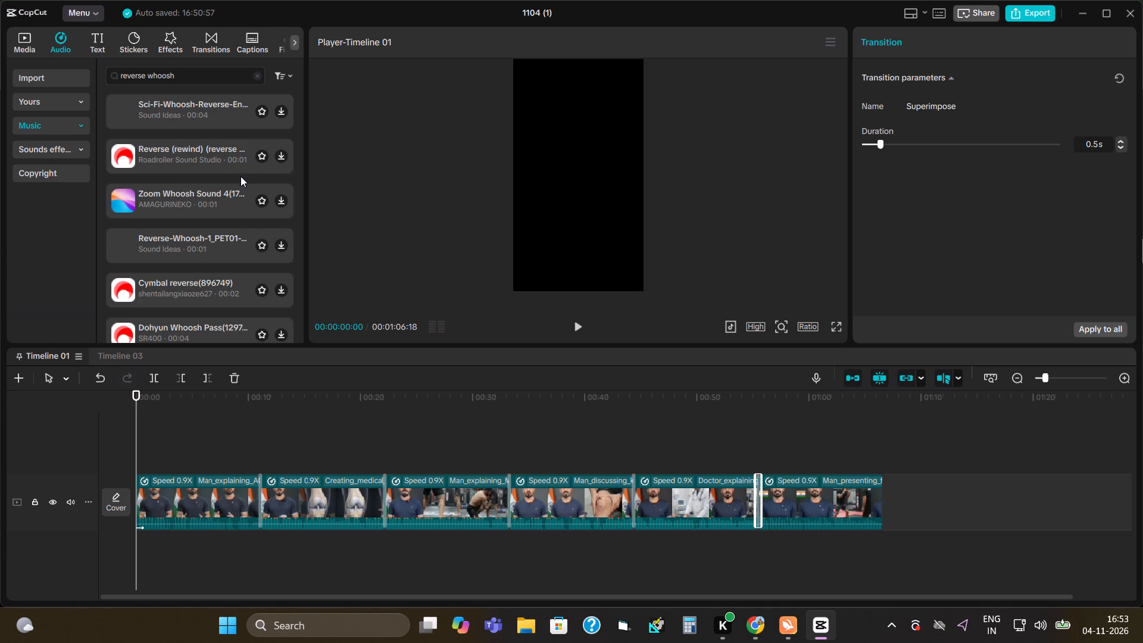
Audition the first five reverse whoosh results, from the Sci-Fi Whoosh Reverse to Cymbal reverse, for the scene 1 to 2 transition.
left_click(188, 149)
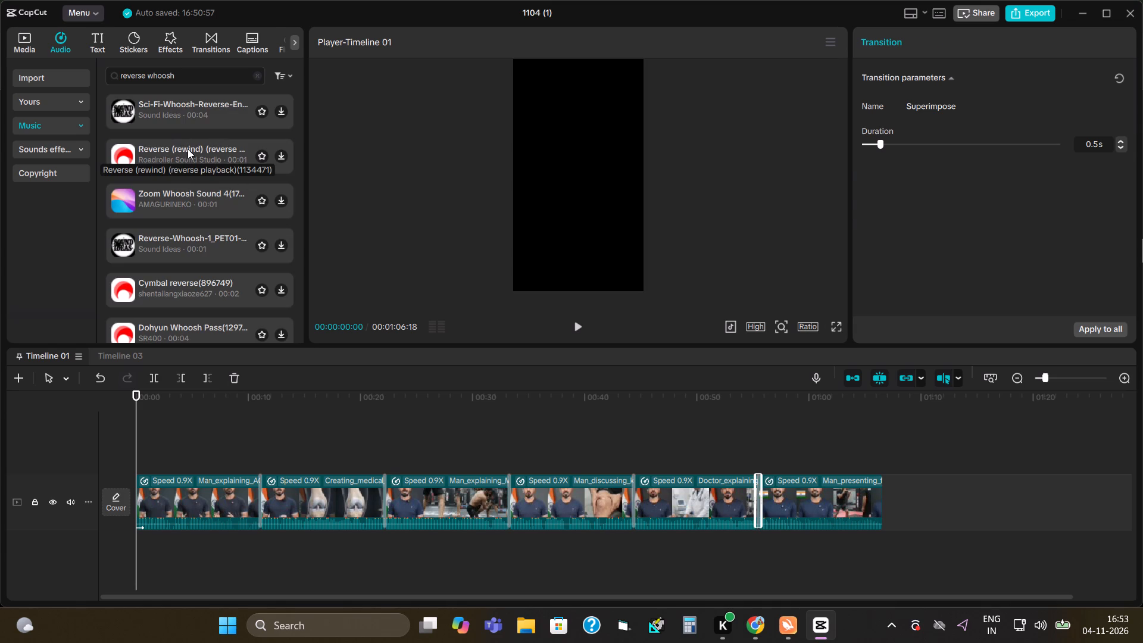
left_click(248, 101)
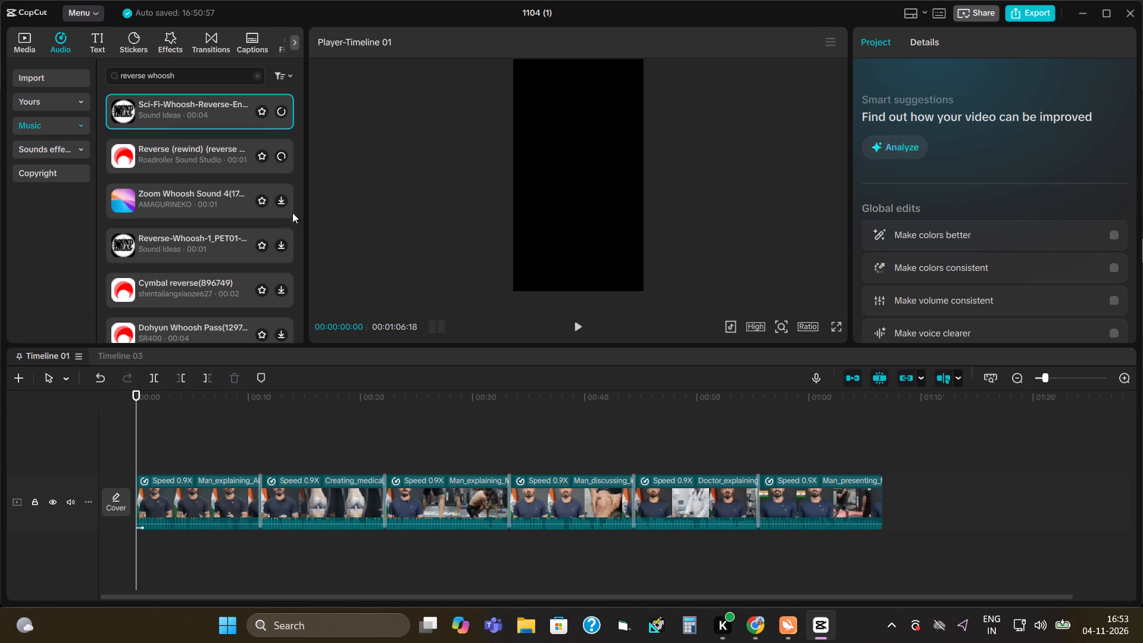
left_click(188, 196)
left_click(210, 242)
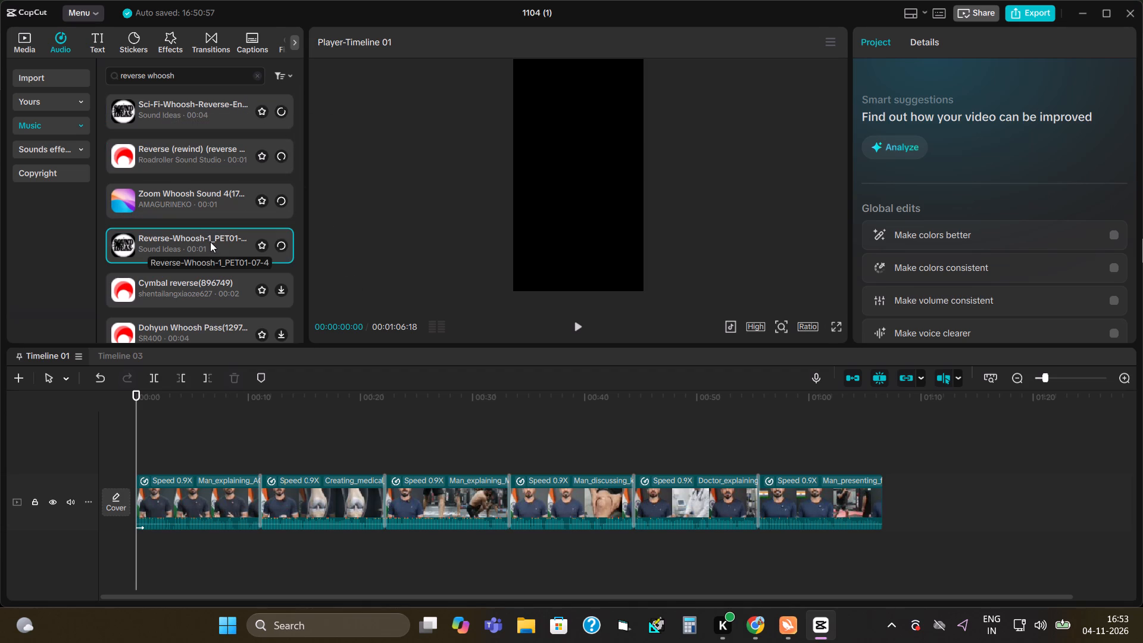
left_click(217, 274)
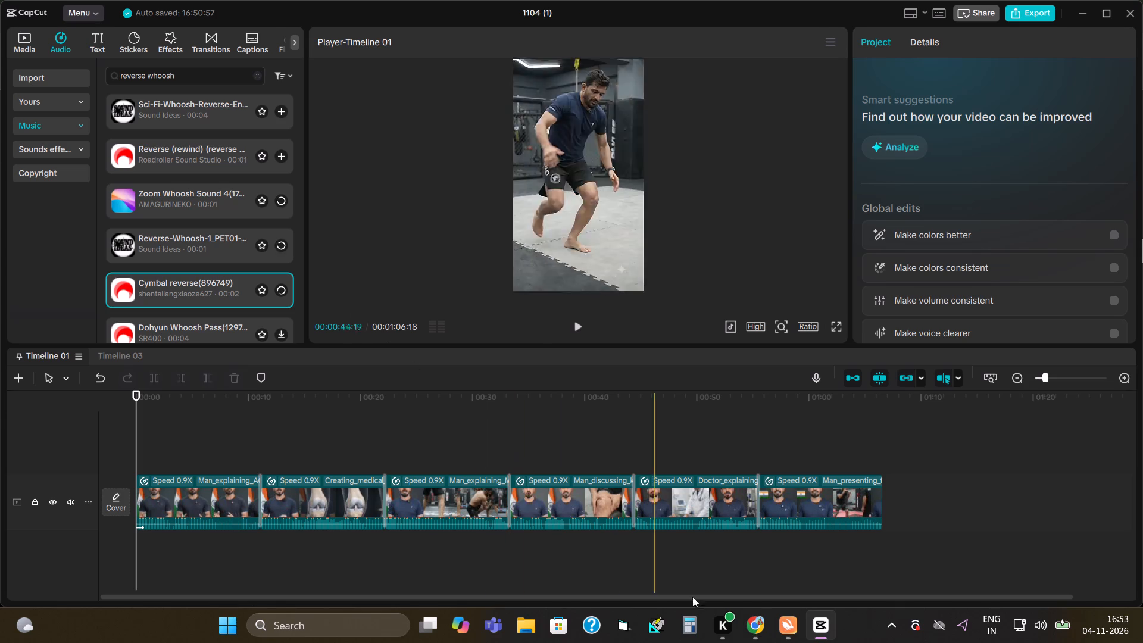
Switch to Turbo VPN to disconnect the Singapore connection, and return to the CapCut timeline.
left_click(790, 628)
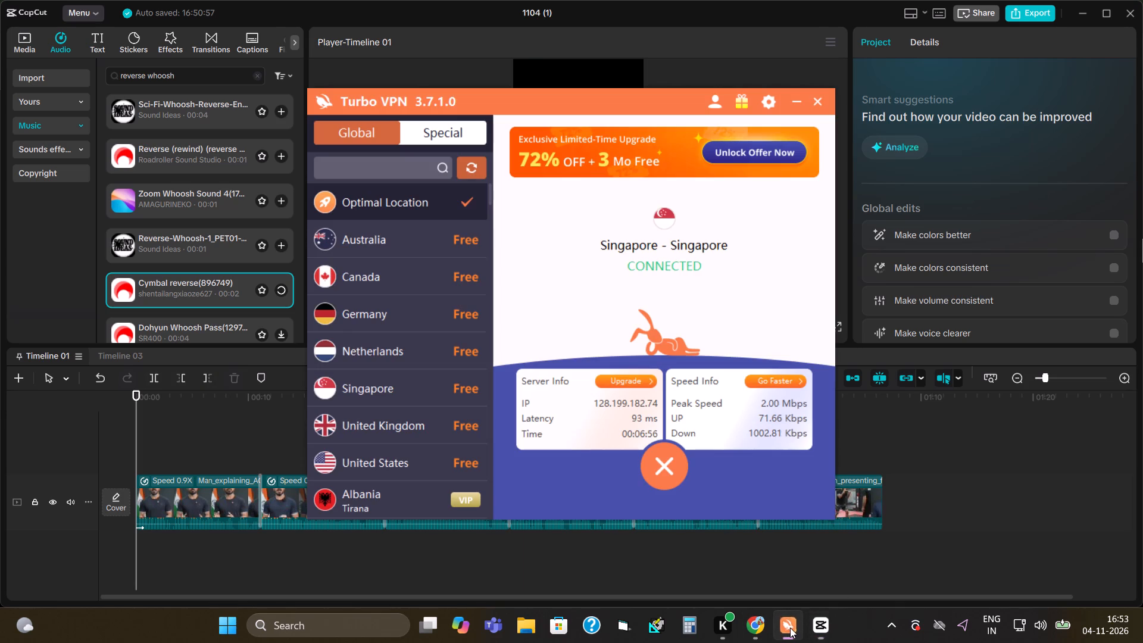
left_click(679, 459)
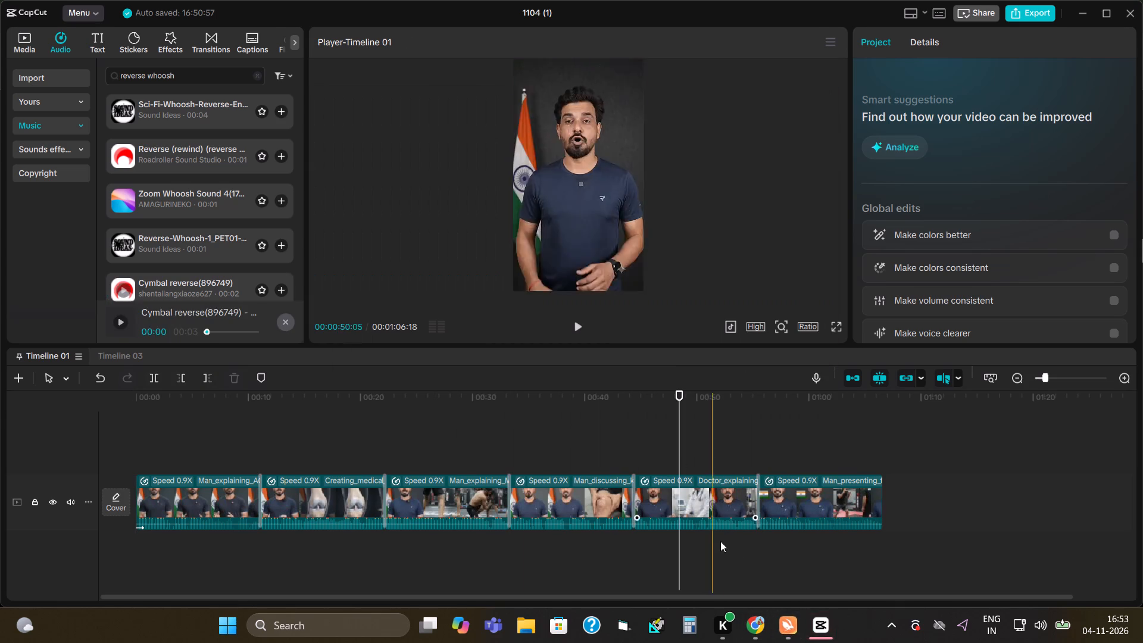
left_click(775, 618)
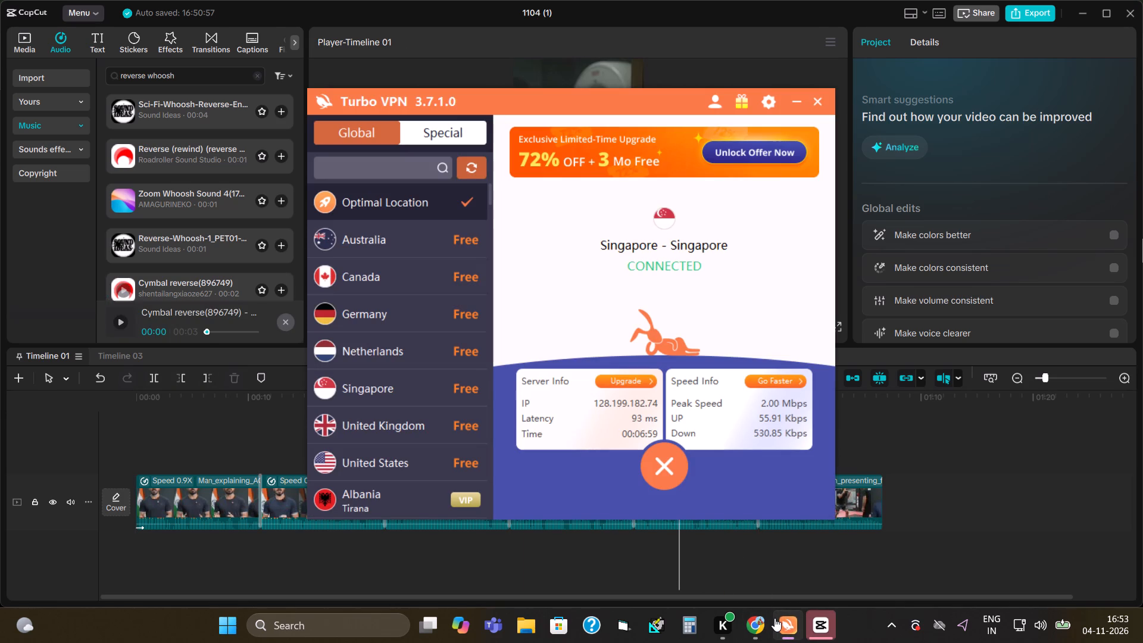
left_click(201, 432)
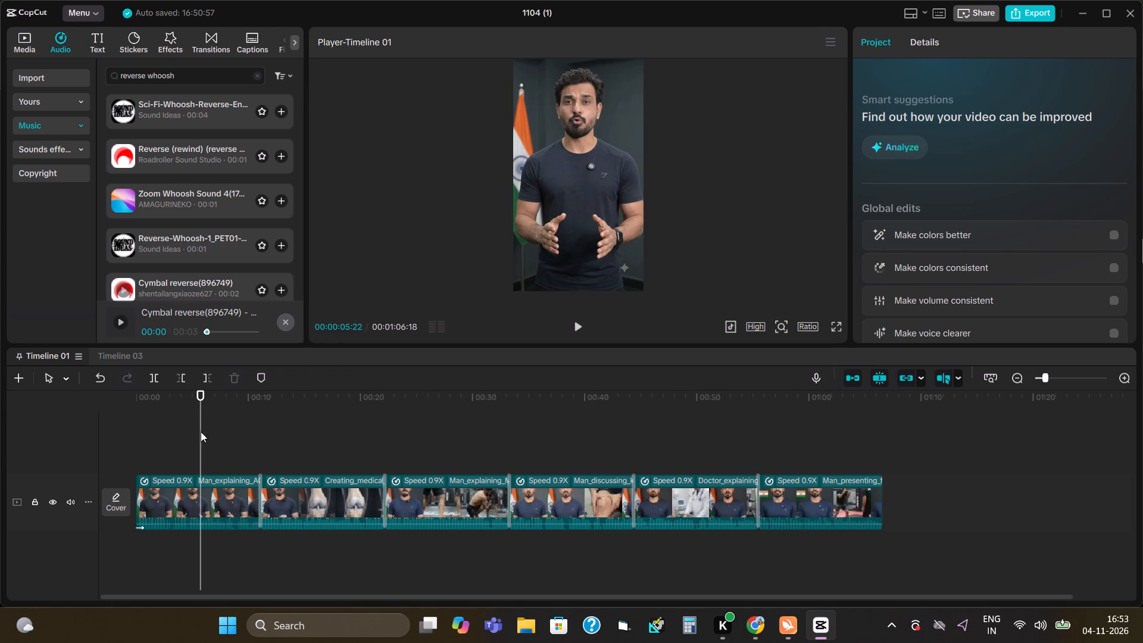
Preview the reverse whoosh sounds and place Reverse (rewind) on an audio track at the start of the timeline.
left_click(239, 106)
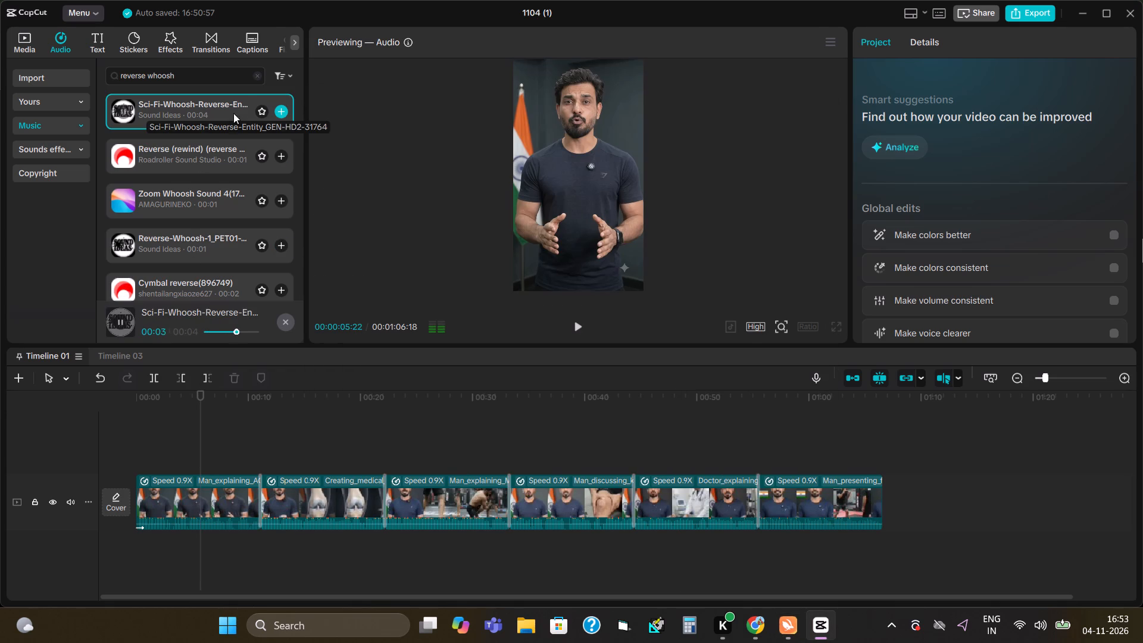
left_click(180, 145)
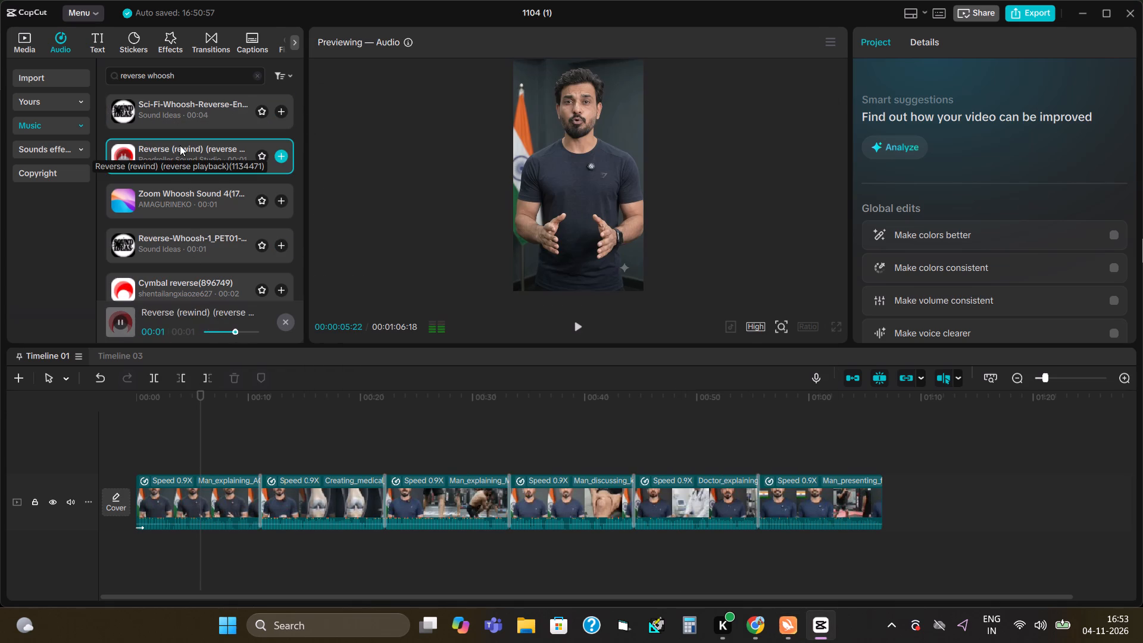
left_click(221, 186)
left_click(224, 161)
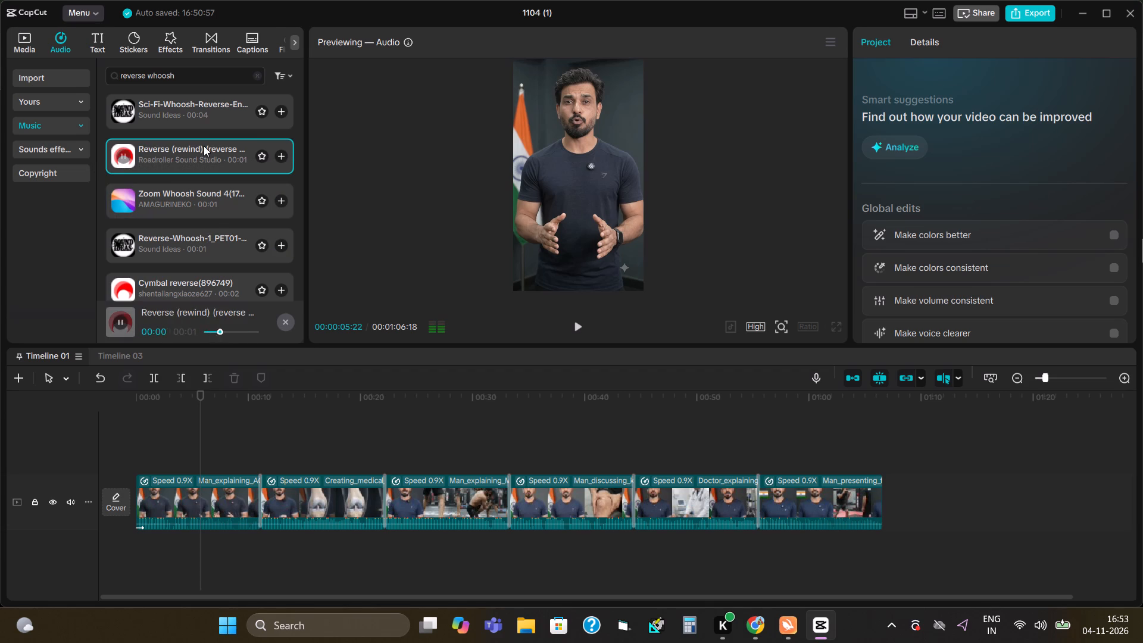
left_click_drag(201, 146, 132, 544)
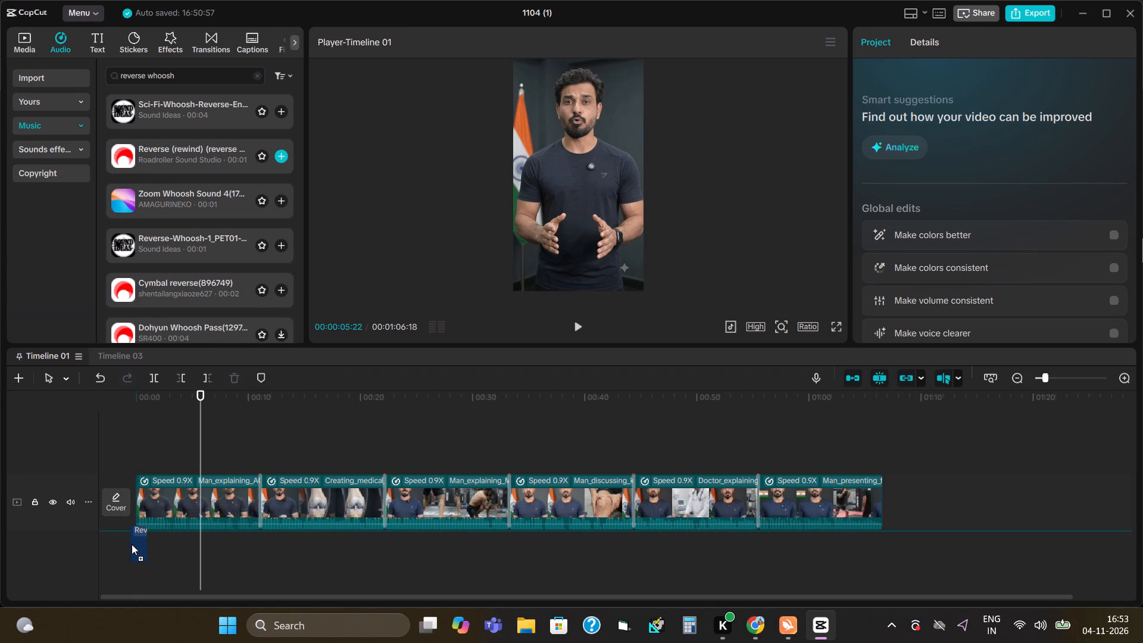
left_click_drag(132, 544, 138, 545)
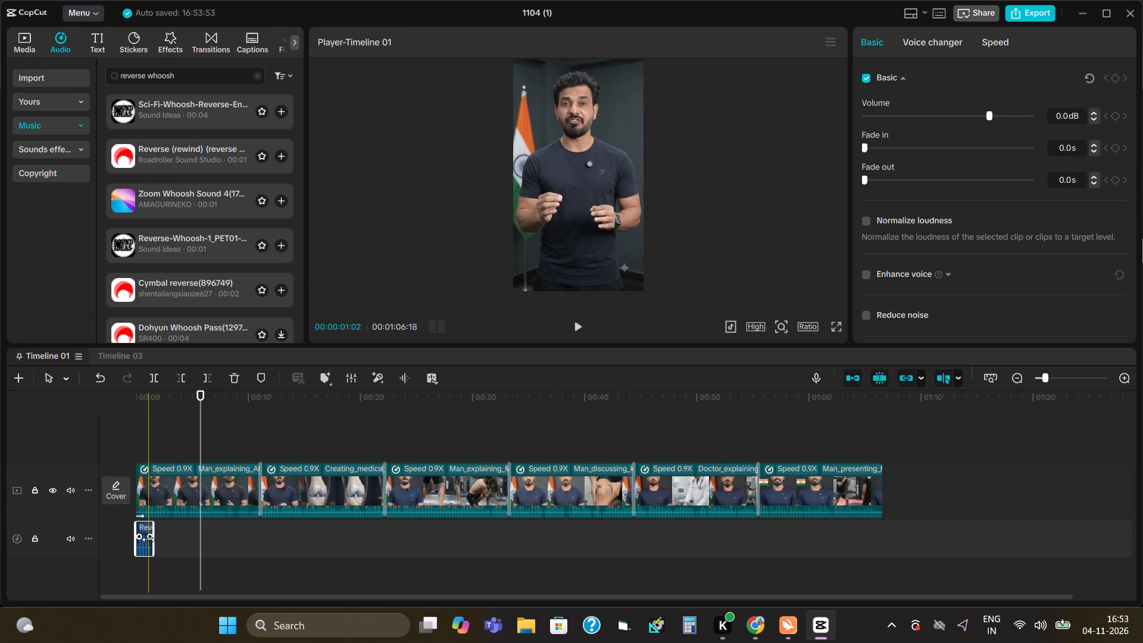
Trim the end of the Reverse (rewind) sound to the playhead at about 20 frames.
left_click_drag(155, 540, 143, 538)
left_click(149, 545)
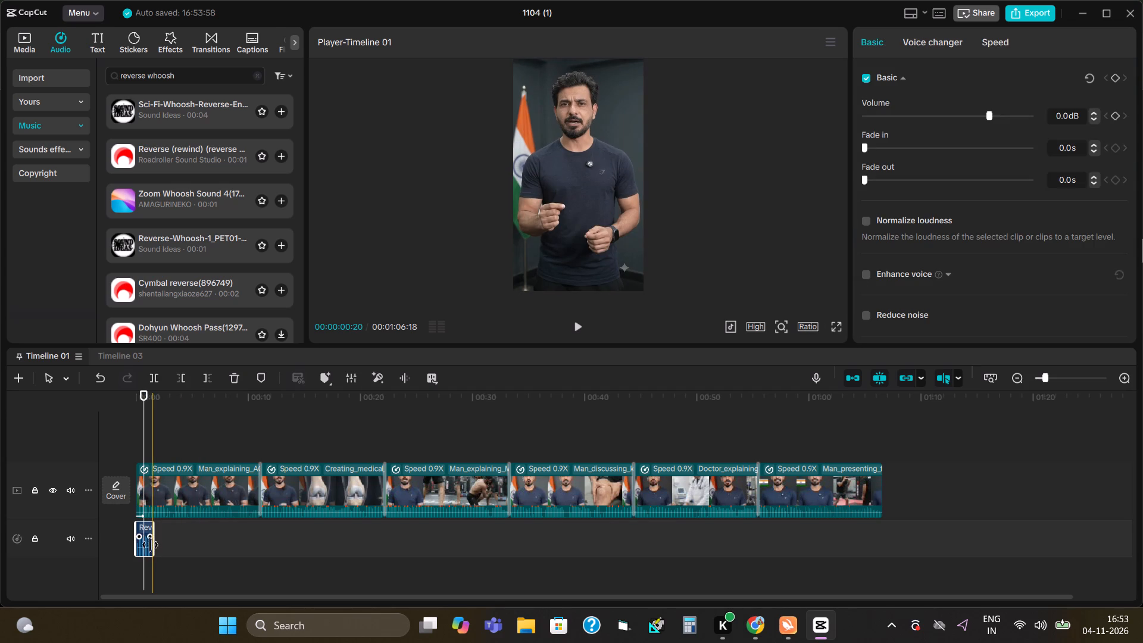
left_click_drag(155, 545, 143, 543)
left_click(135, 541)
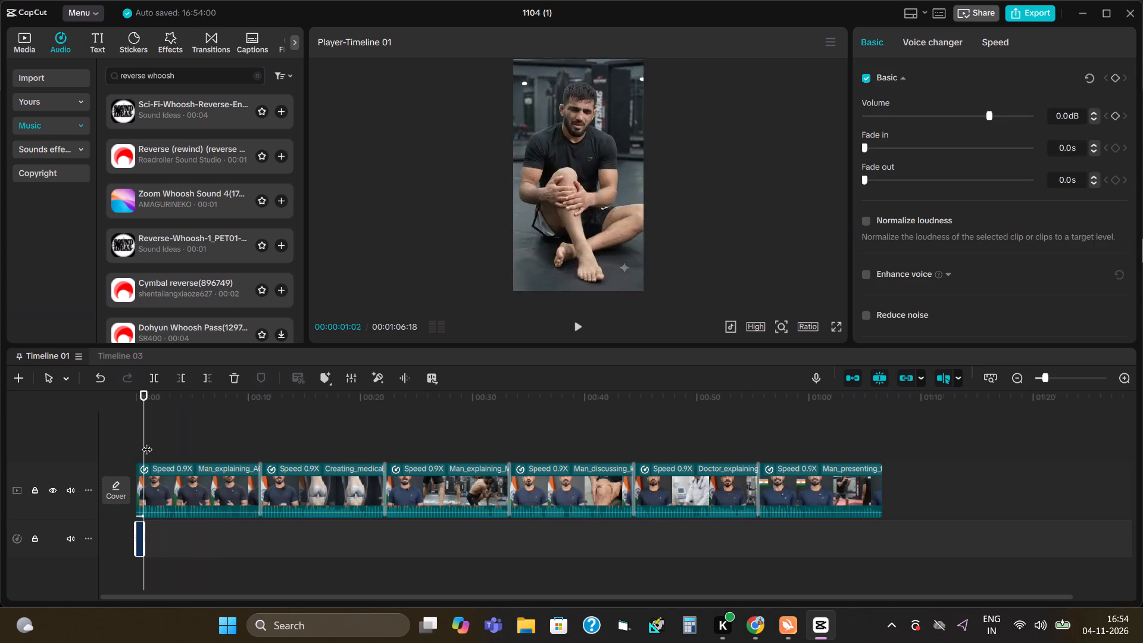
Play the opening from the start of the timeline to hear the trimmed reverse whoosh, and reselect the sound clip.
left_click_drag(145, 441, 117, 435)
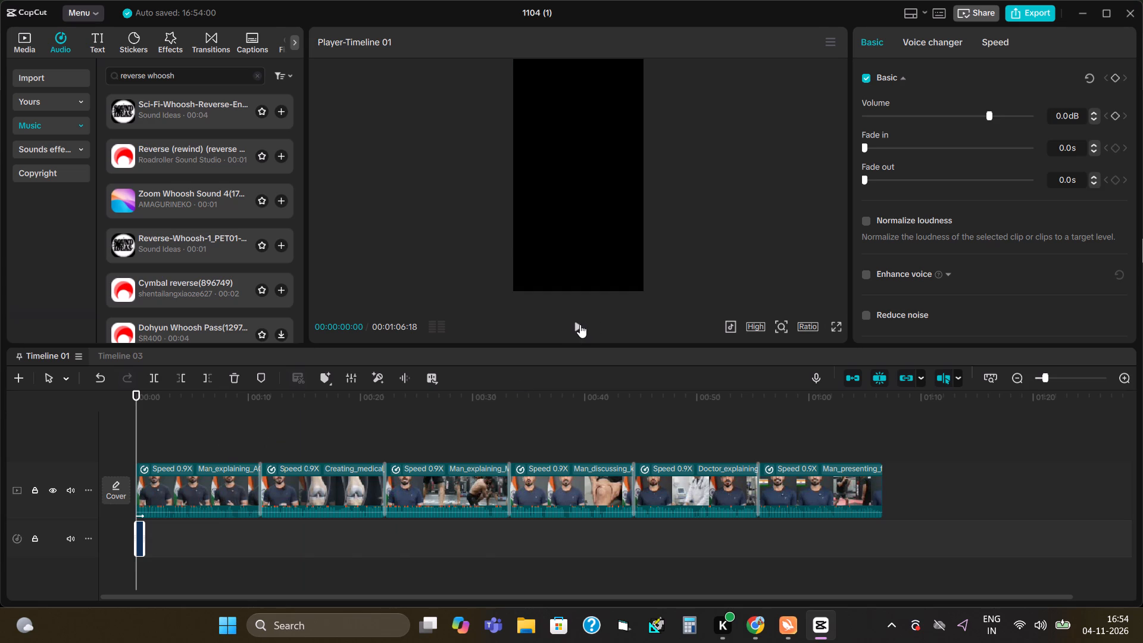
left_click(576, 324)
left_click(576, 324)
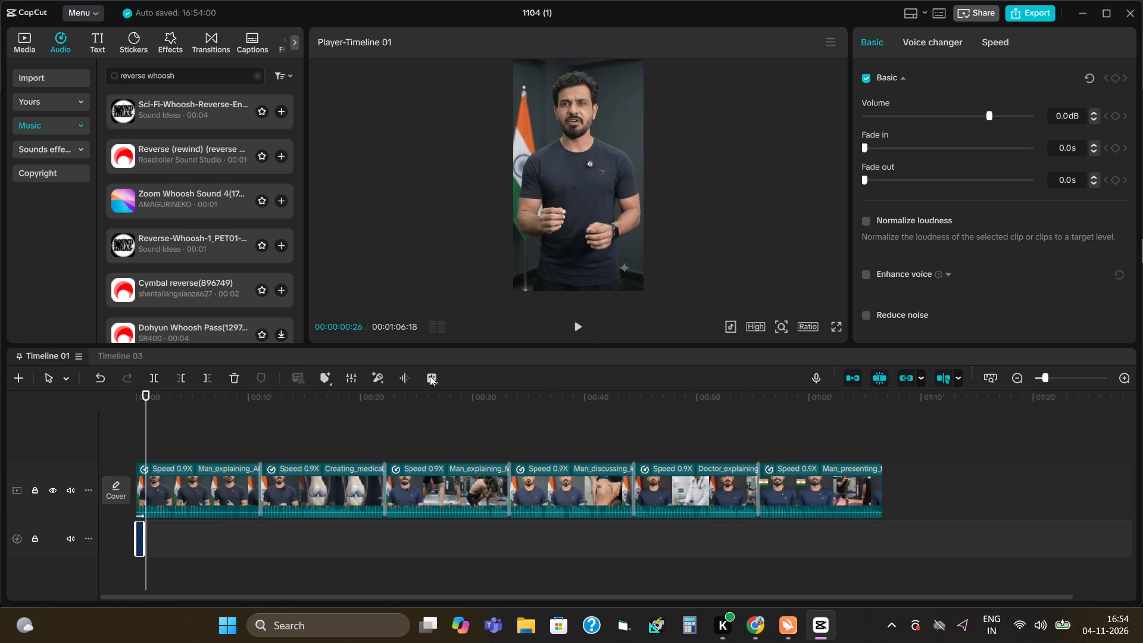
left_click_drag(145, 411, 115, 410)
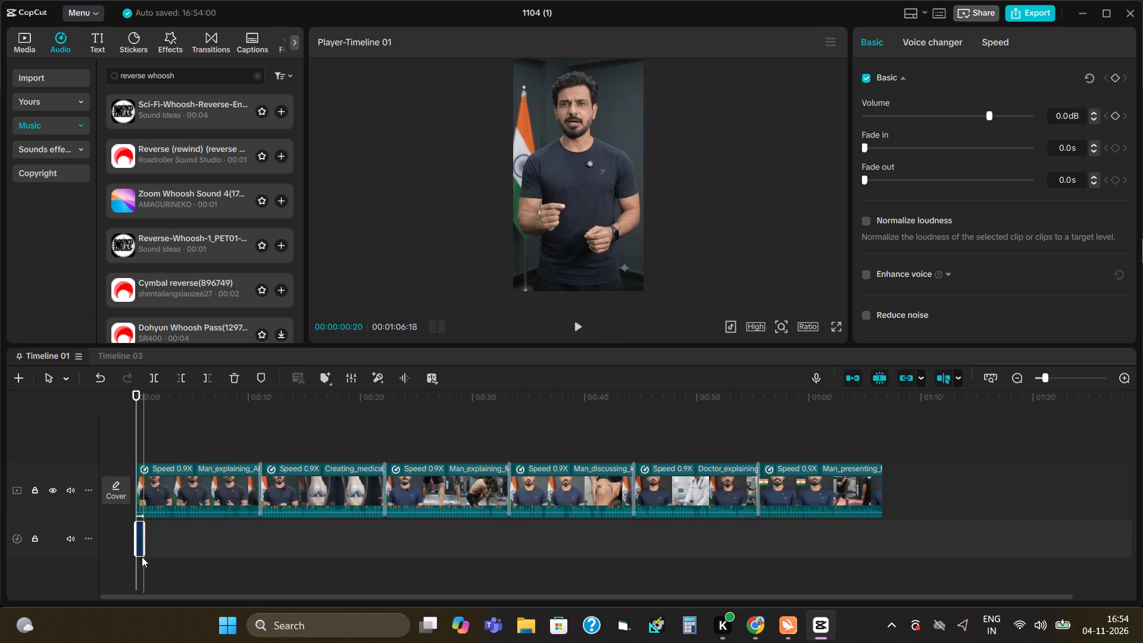
left_click(140, 546)
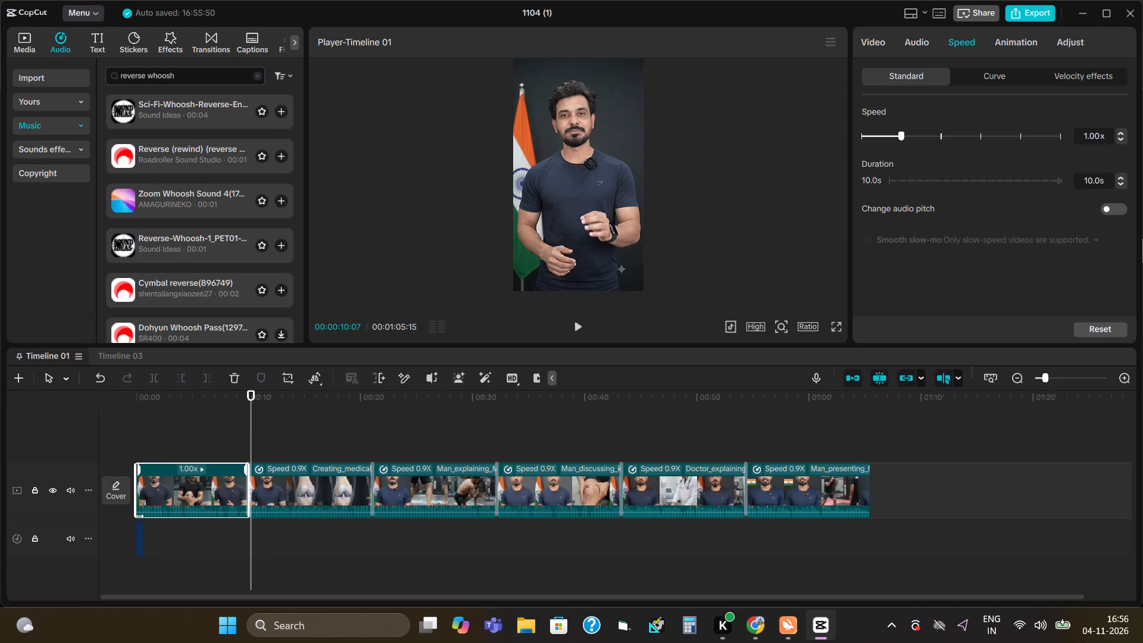
left_click_drag(185, 74, 109, 73)
type("fas")
type("t")
key("space")
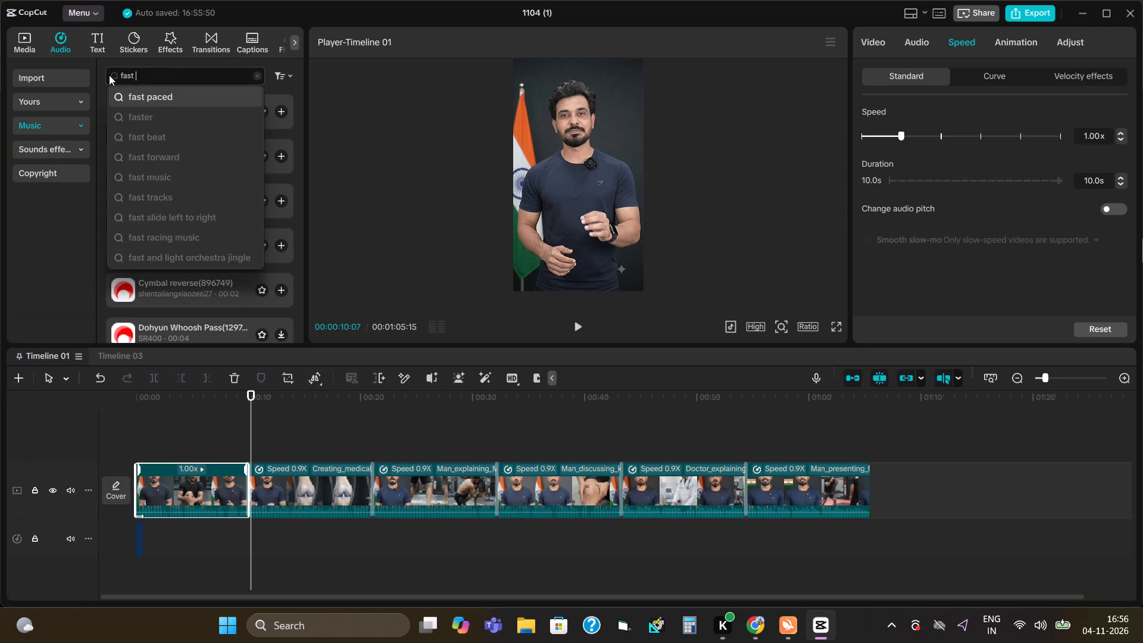
key("w")
key("h")
type("oo")
type("sh")
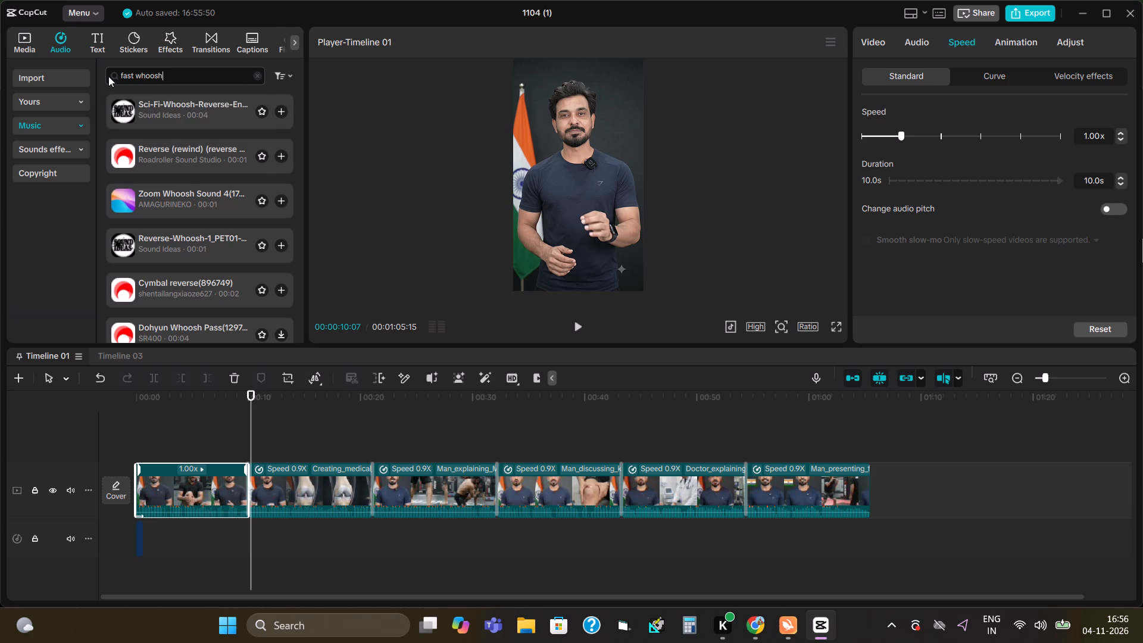
key("Return")
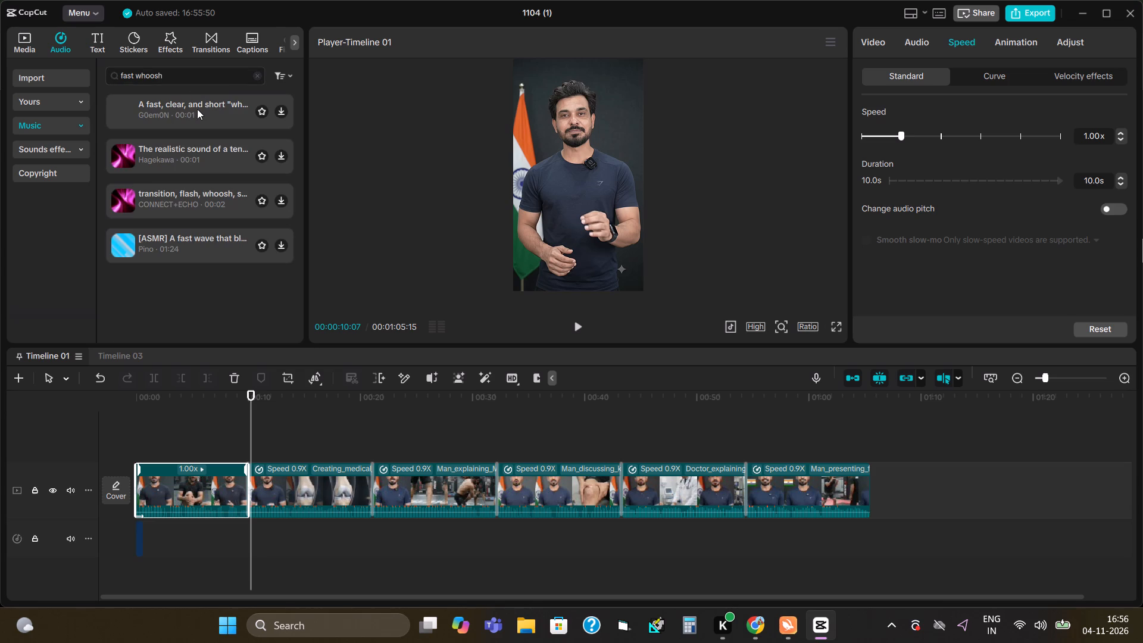
Preview the fast whoosh search results to compare their sounds.
left_click(197, 110)
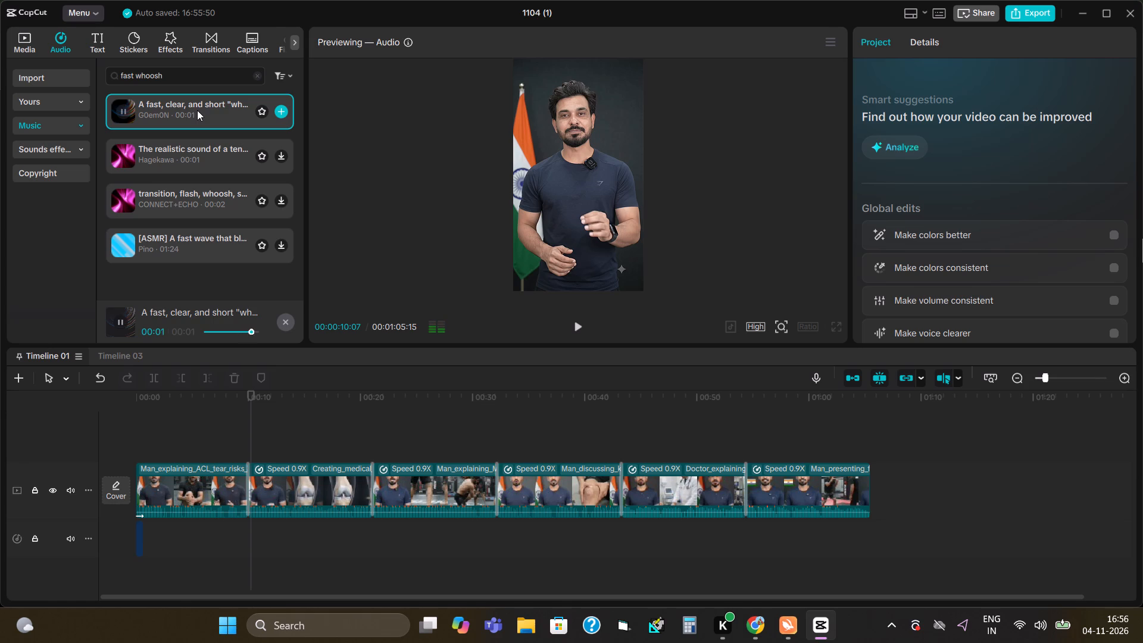
left_click(206, 138)
left_click(201, 149)
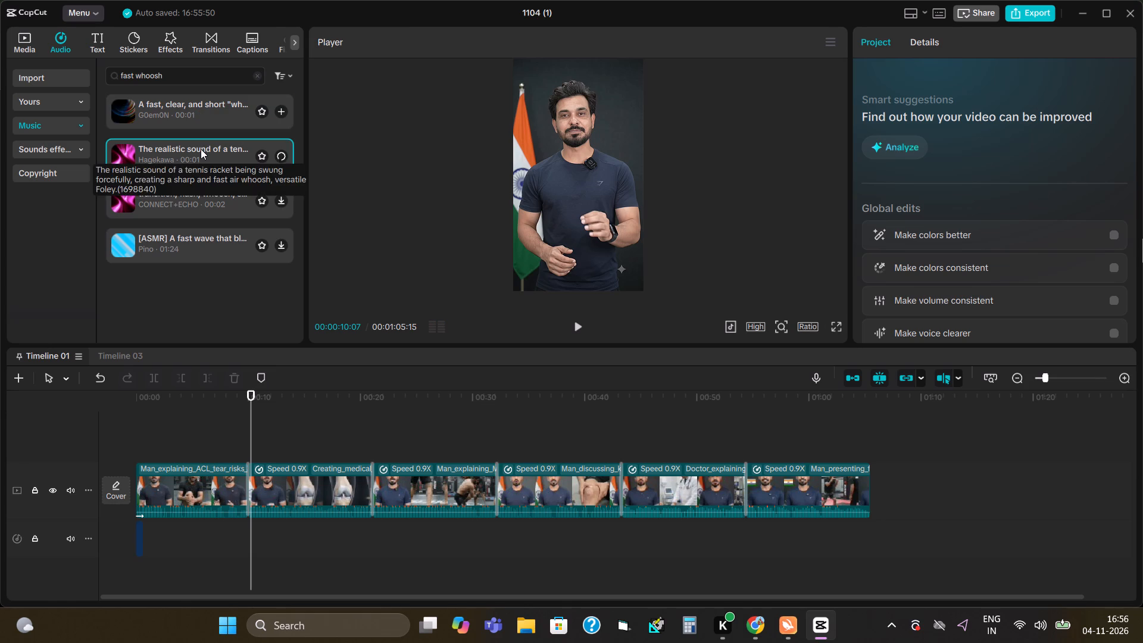
left_click(213, 199)
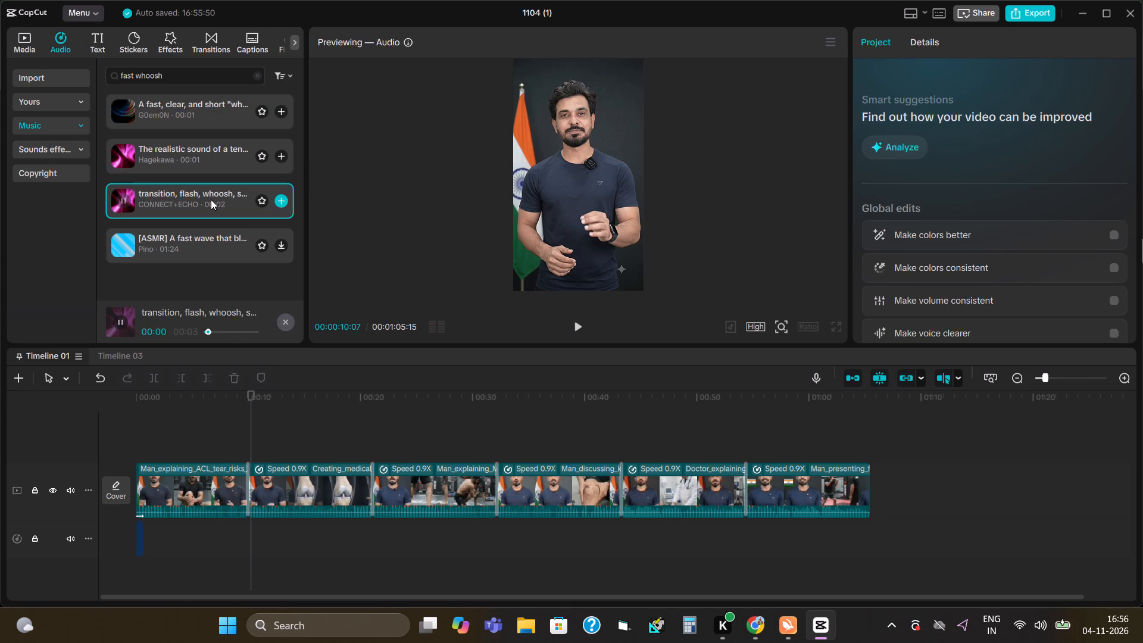
left_click(214, 251)
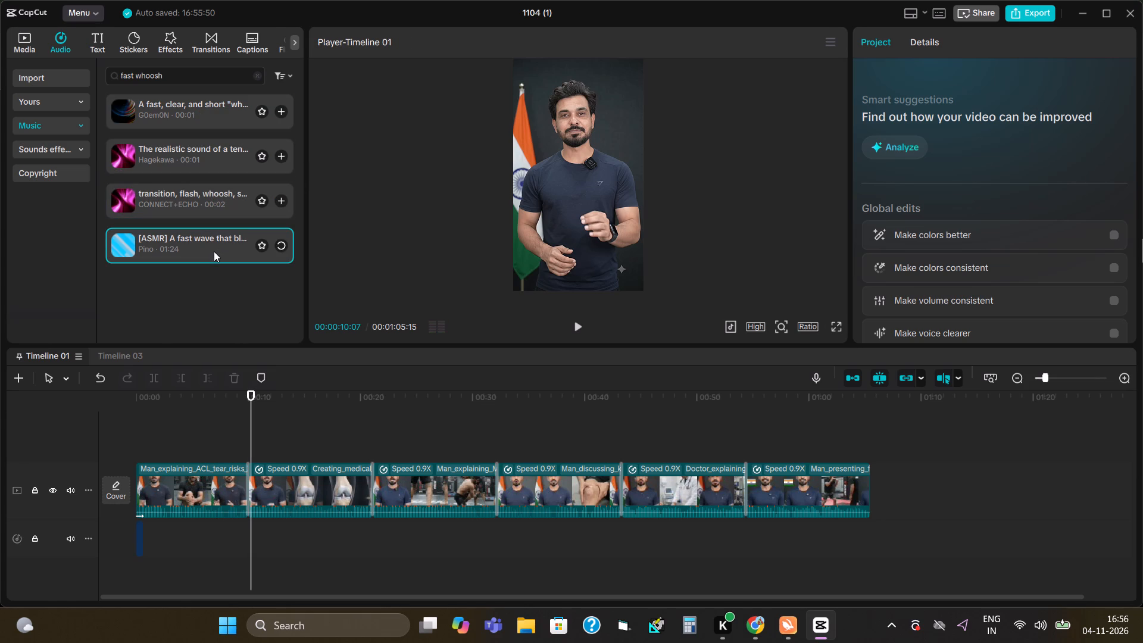
left_click(224, 110)
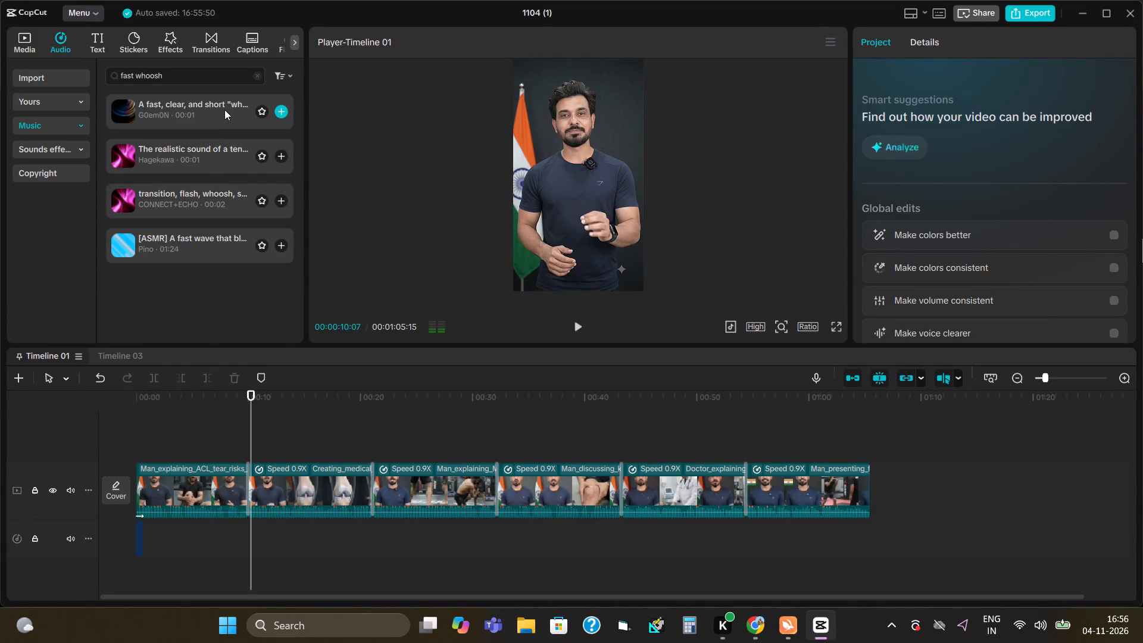
Add the "A fast, clear, and short" whoosh to the audio track at the transition between the first and second clips.
left_click_drag(222, 108, 242, 547)
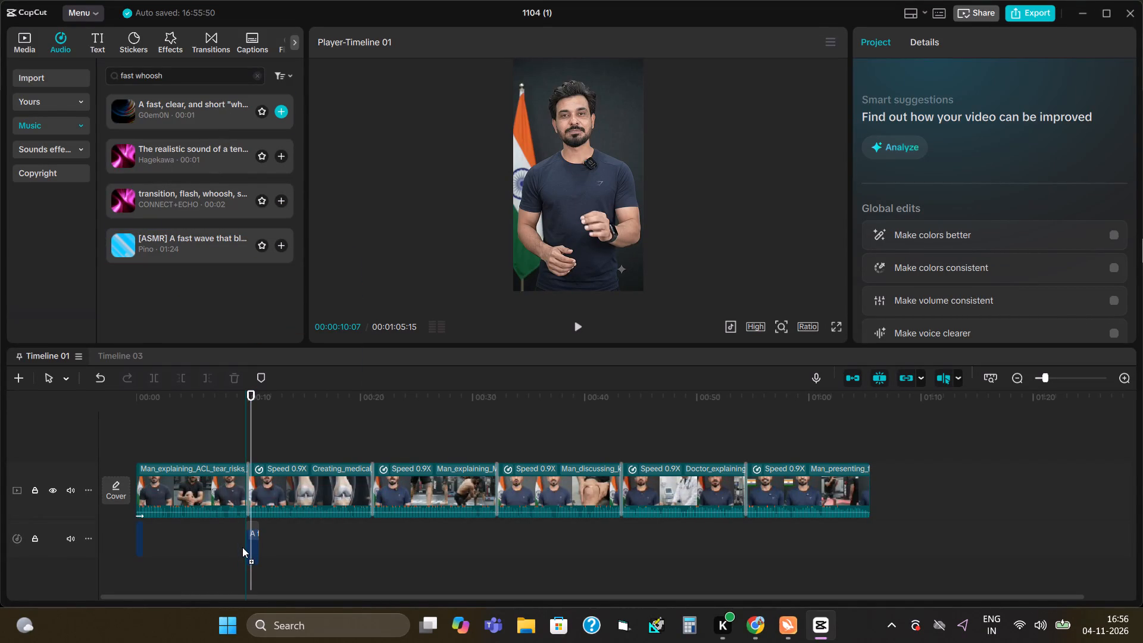
left_click_drag(242, 547, 242, 546)
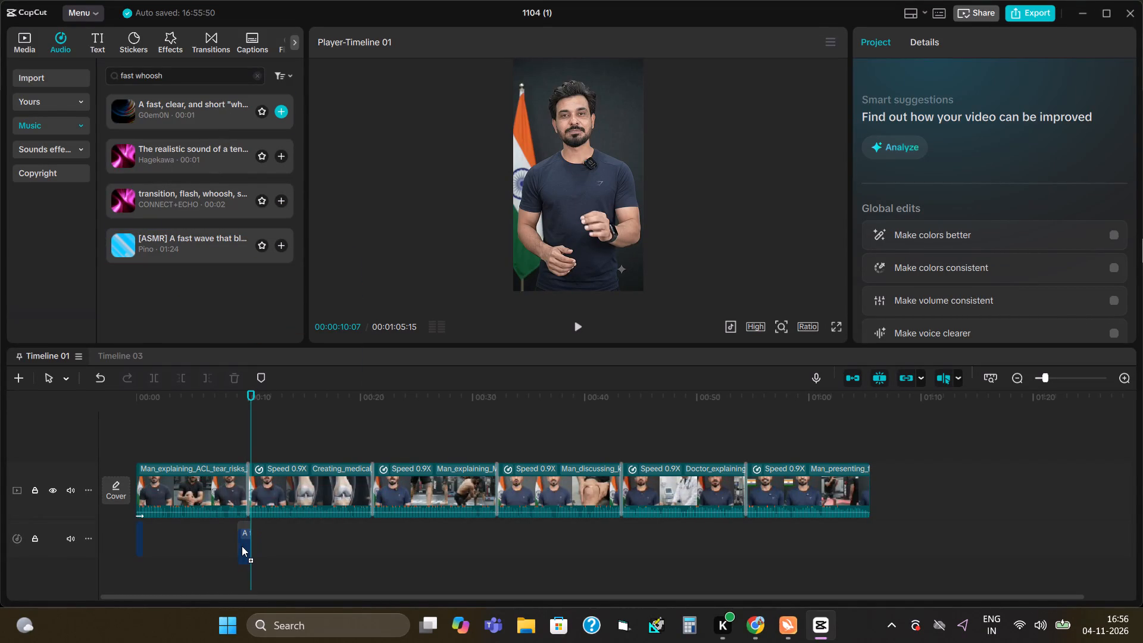
left_click_drag(242, 546, 242, 546)
left_click(304, 554)
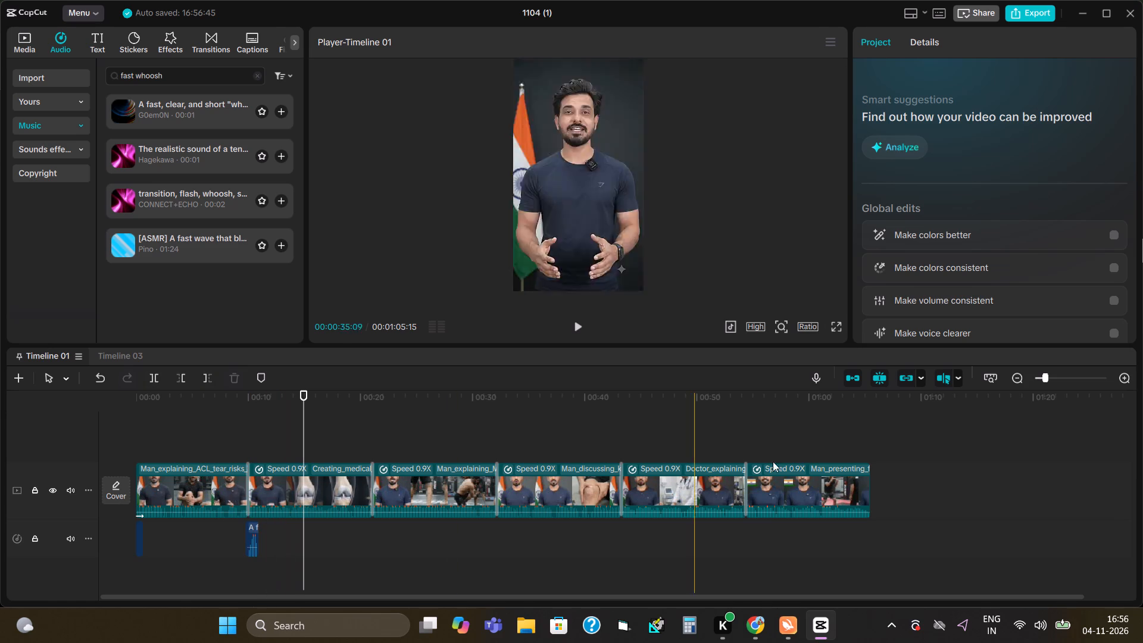
Play the transition between the first and second clips twice to hear how the added whoosh fits.
left_click(1057, 379)
left_click_drag(503, 416, 768, 454)
left_click_drag(467, 598, 373, 582)
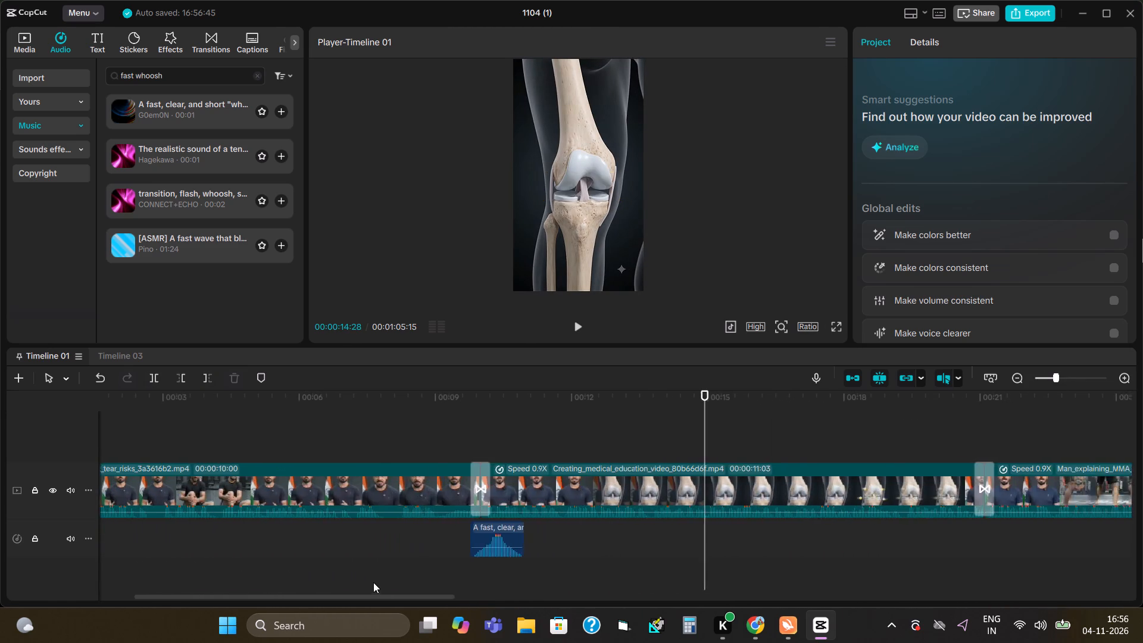
left_click_drag(373, 582, 380, 583)
left_click(363, 541)
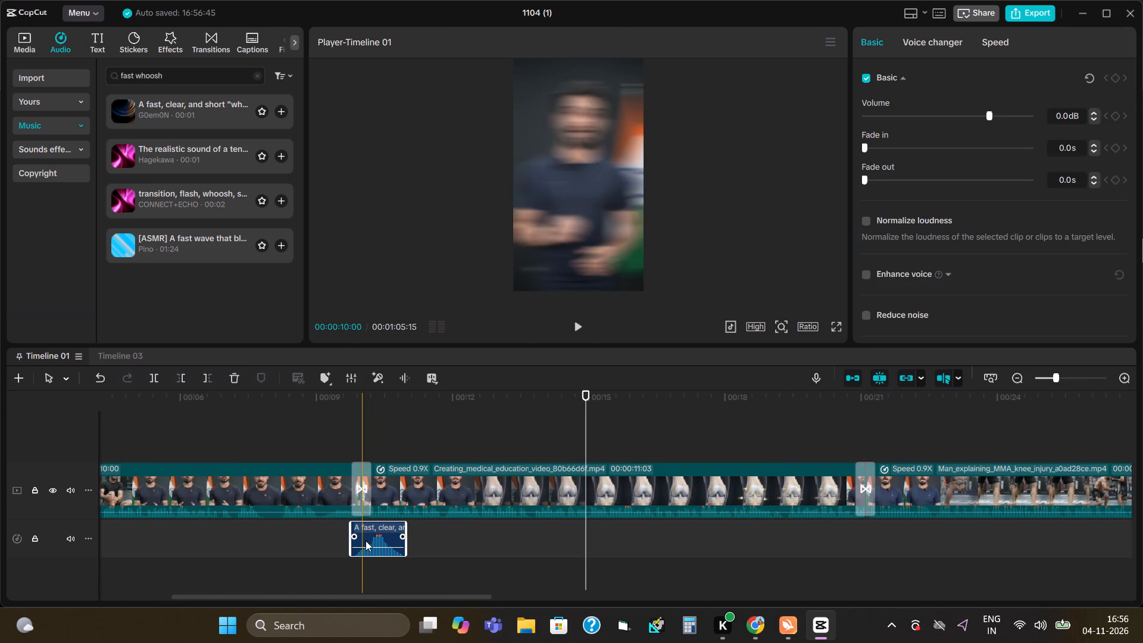
left_click(346, 536)
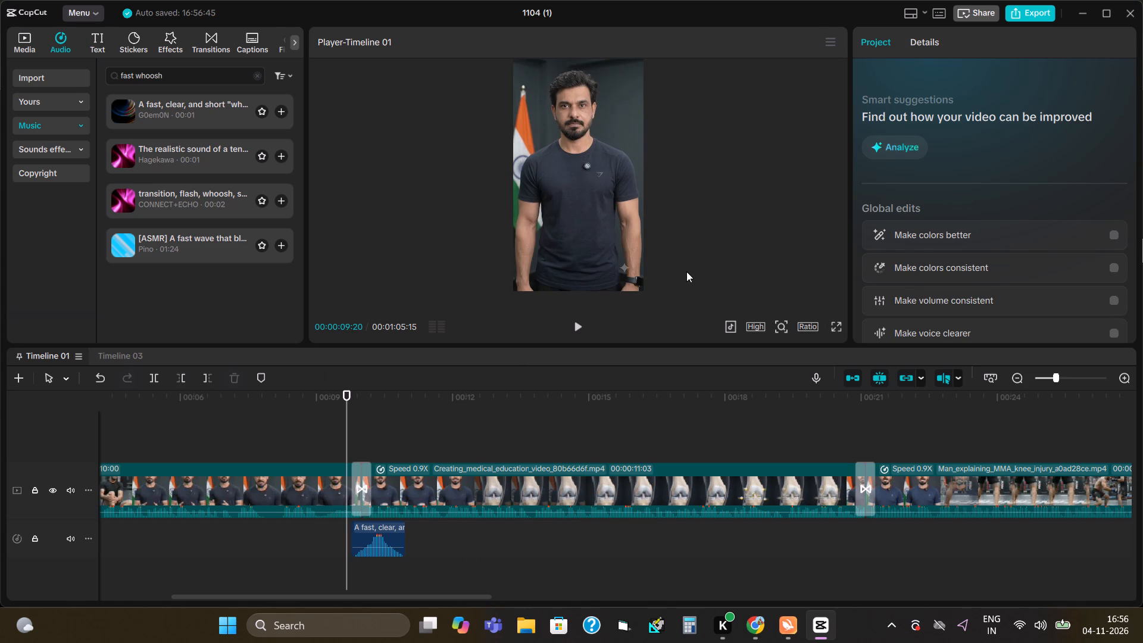
left_click(577, 329)
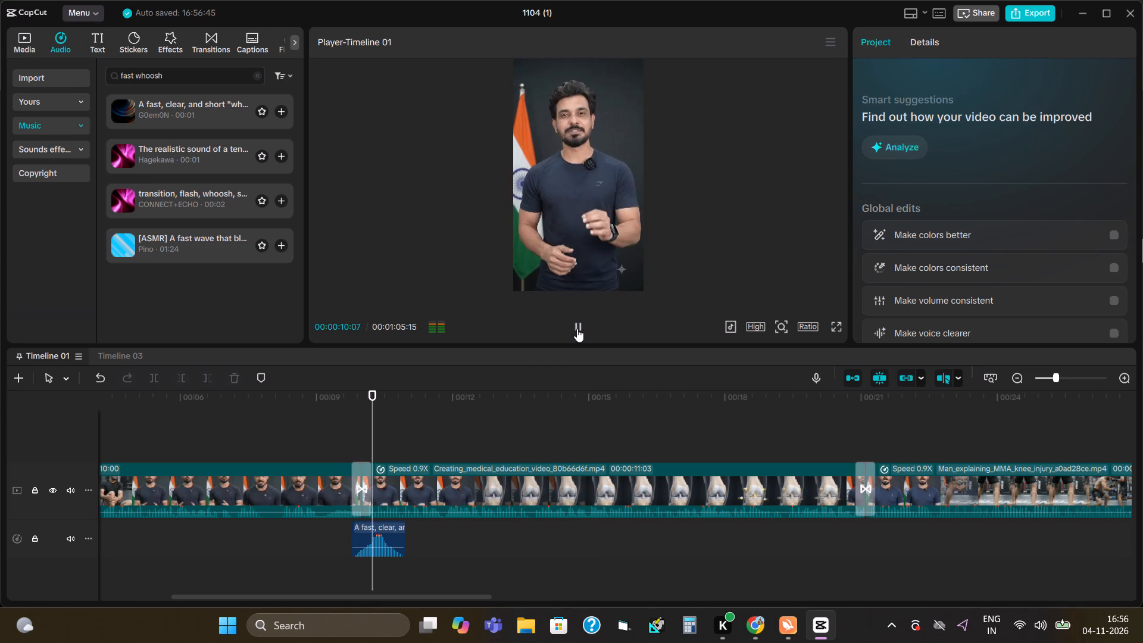
left_click(577, 329)
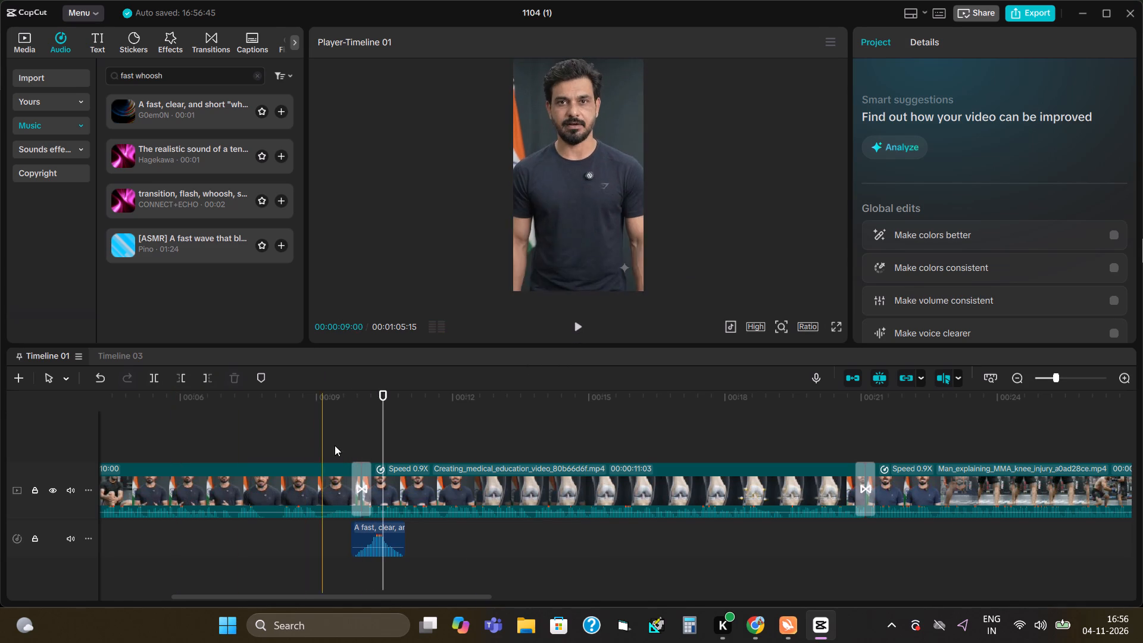
left_click(343, 447)
left_click(578, 324)
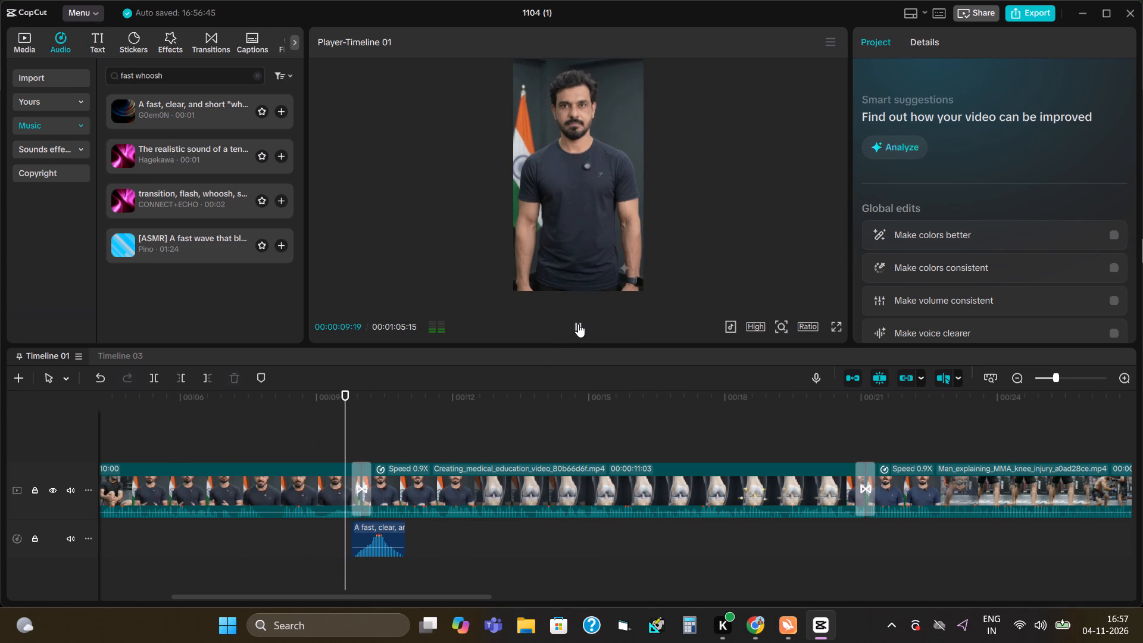
left_click(578, 324)
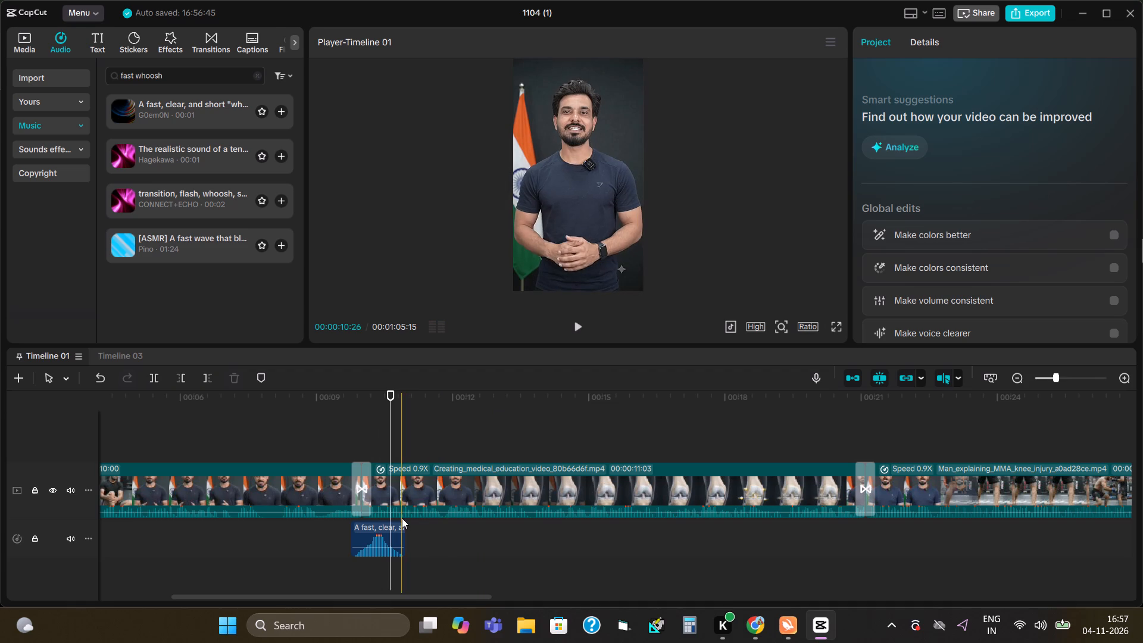
Trim both ends of the fast whoosh and move it to begin at the start of the first transition.
left_click_drag(405, 530, 389, 527)
left_click_drag(351, 523, 361, 525)
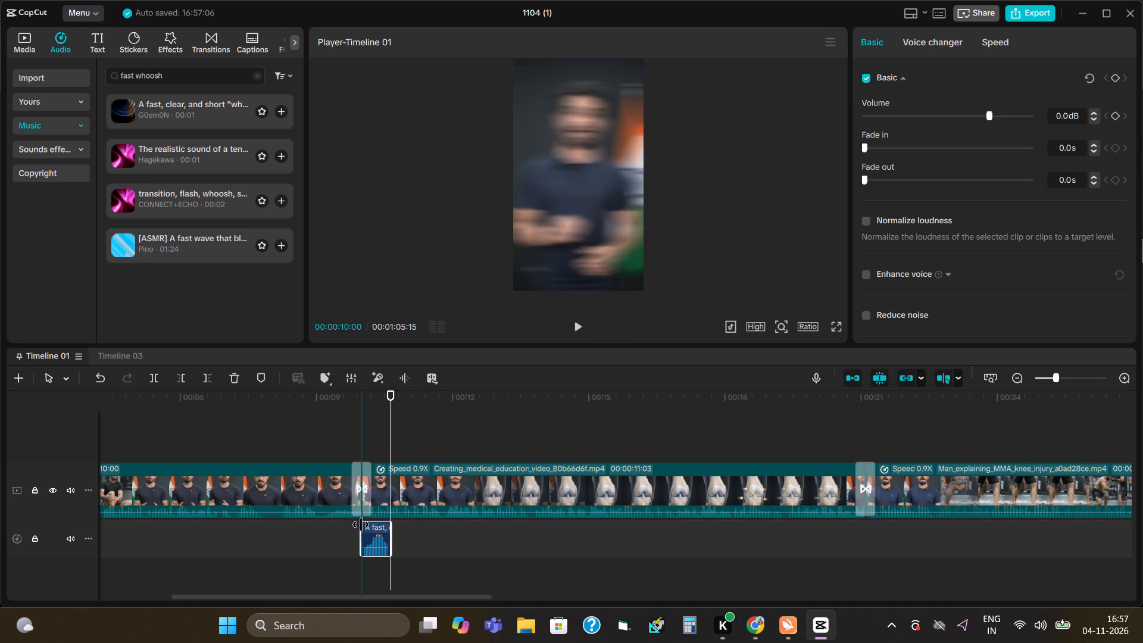
left_click_drag(361, 525, 366, 526)
left_click_drag(376, 538, 367, 537)
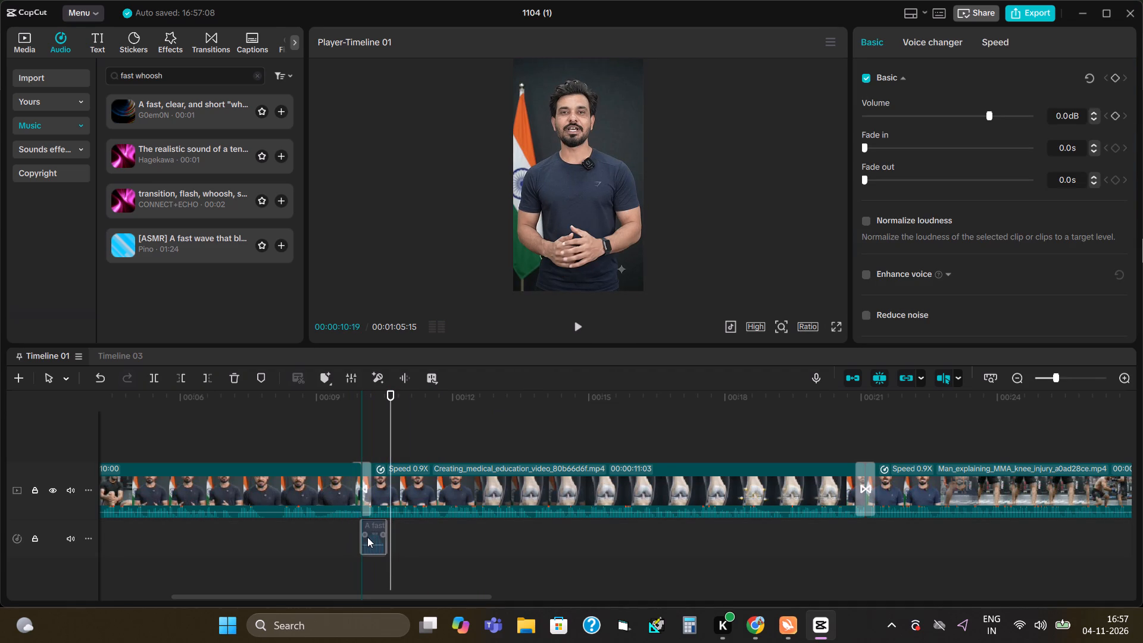
Shorten the fast whoosh and shift it slightly earlier so it lines up with the transition between the first and second clips.
left_click_drag(367, 537, 366, 538)
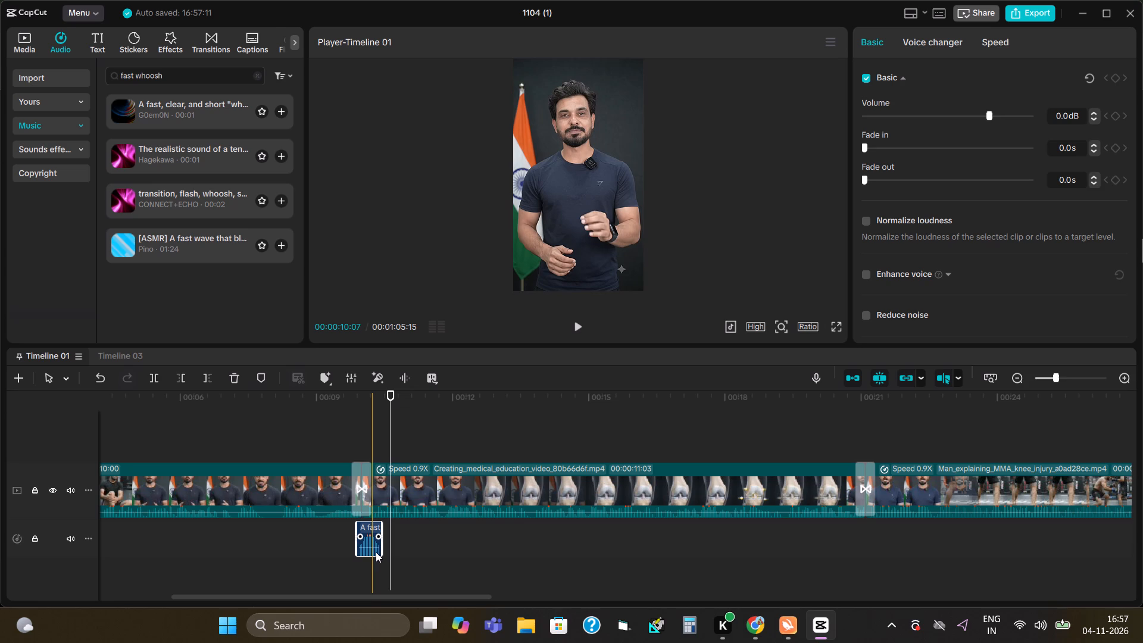
left_click_drag(370, 537, 363, 537)
left_click(351, 535)
left_click(349, 531)
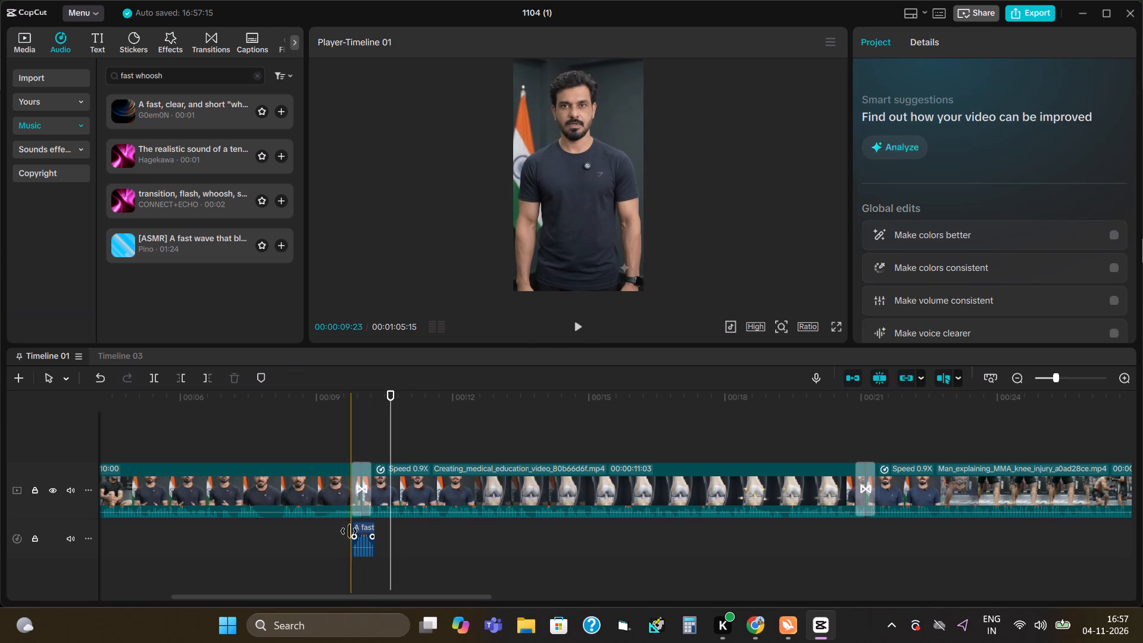
Check the adjusted whoosh in playback, returning the playhead to just before the transition between the first and second clips.
left_click(575, 327)
left_click(575, 327)
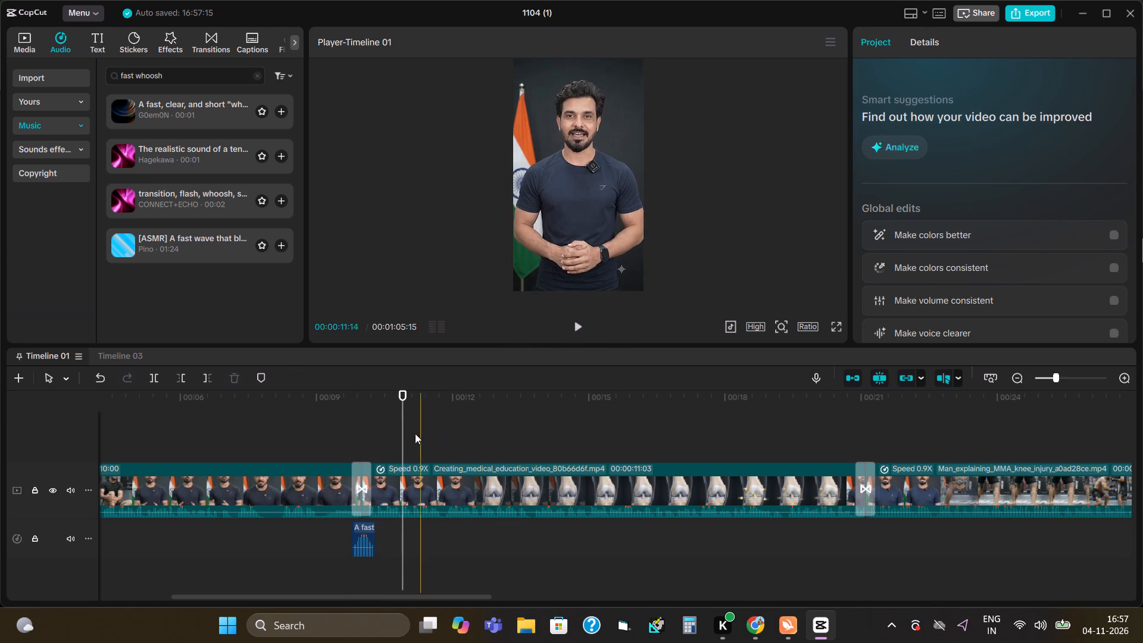
left_click_drag(404, 427, 347, 419)
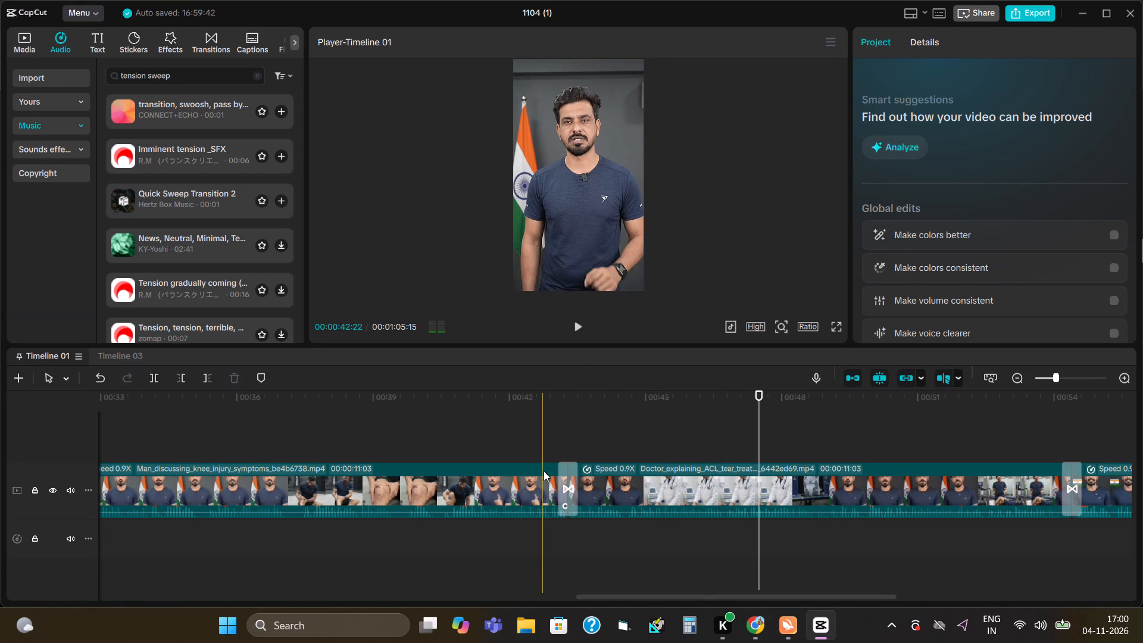
left_click(544, 472)
left_click(558, 468)
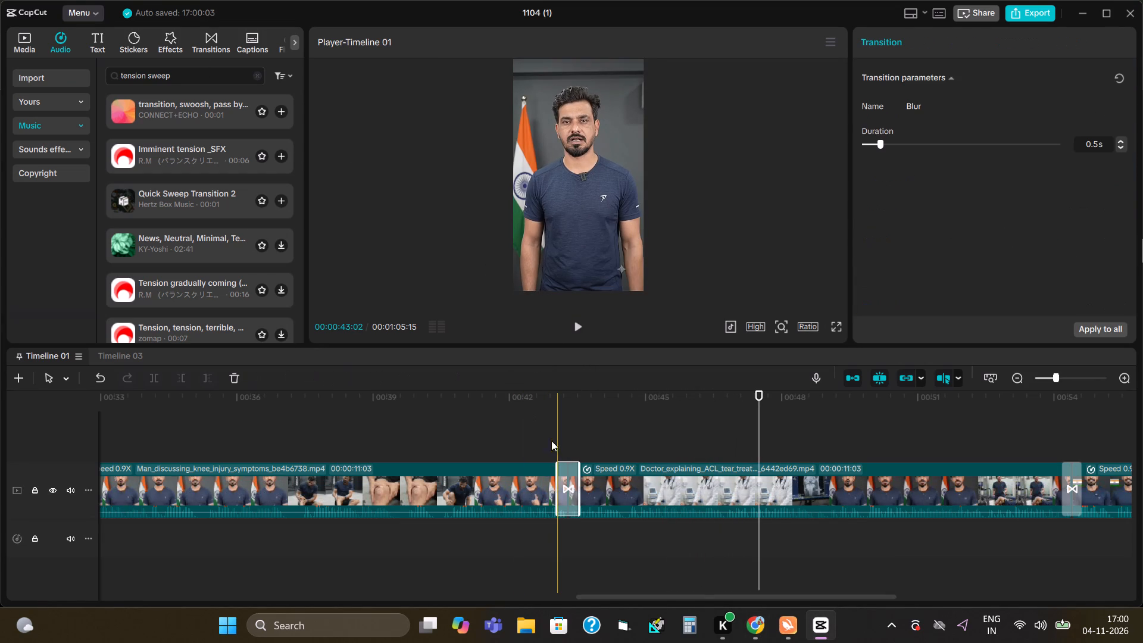
left_click(544, 435)
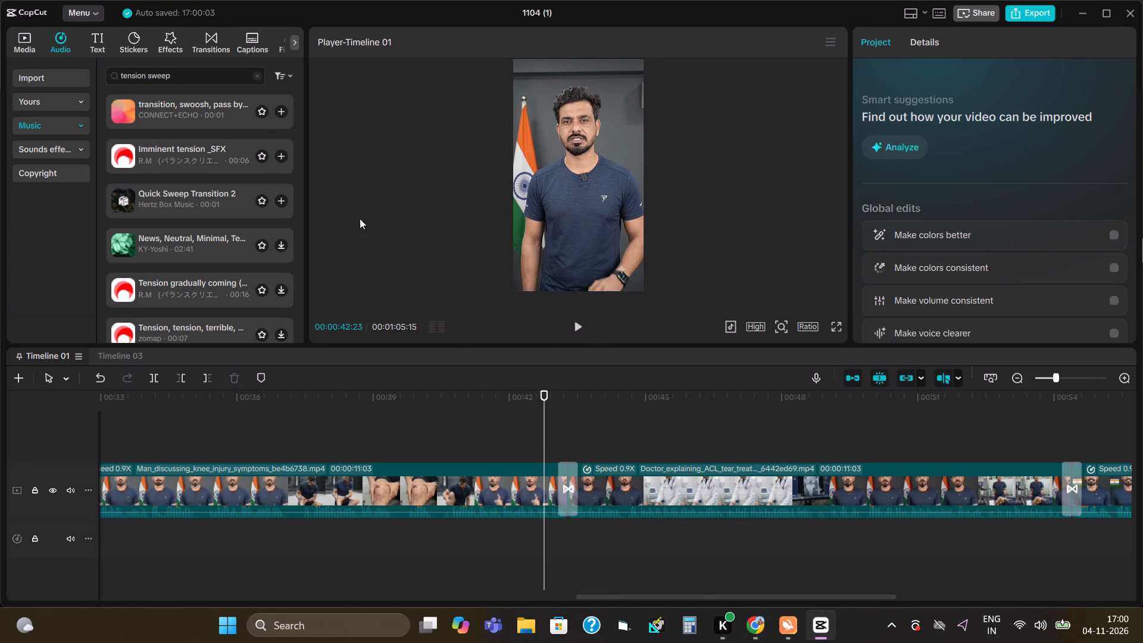
Replace the old sound search in the music library with a search for "inspirational positive upbeat".
left_click(225, 80)
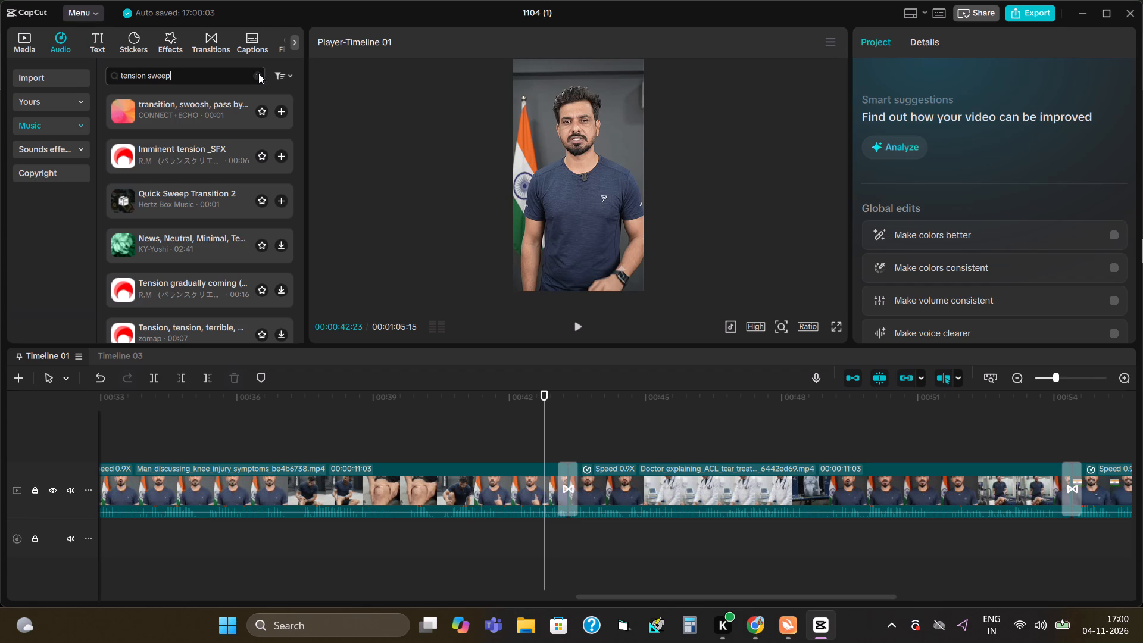
left_click(258, 73)
left_click(228, 67)
left_click(224, 74)
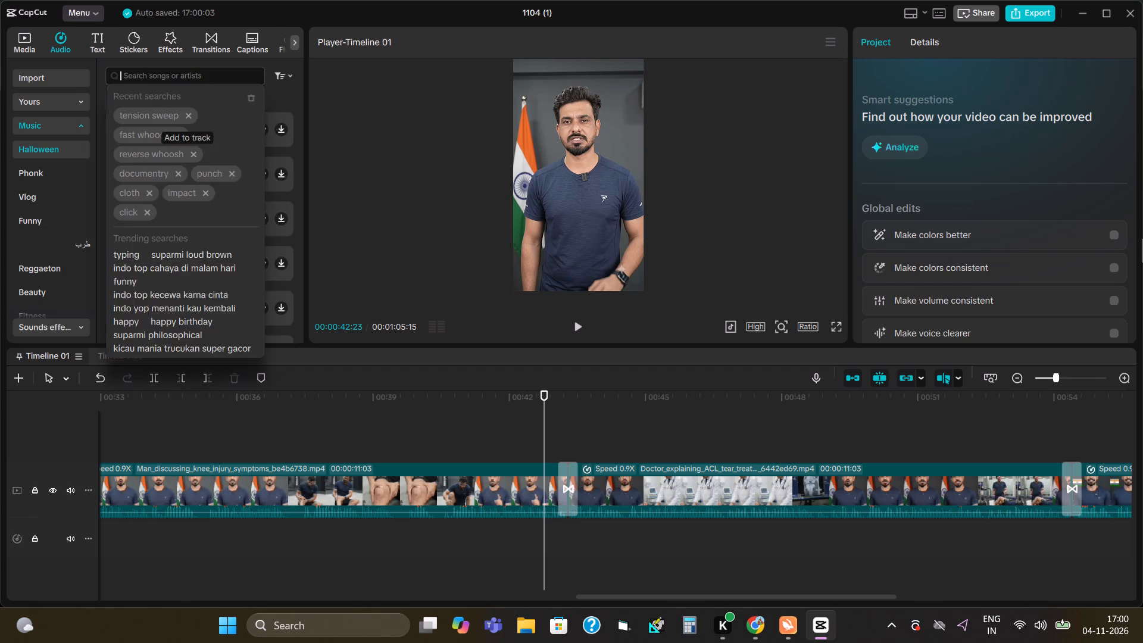
key("i")
key("n")
key("s")
key("p")
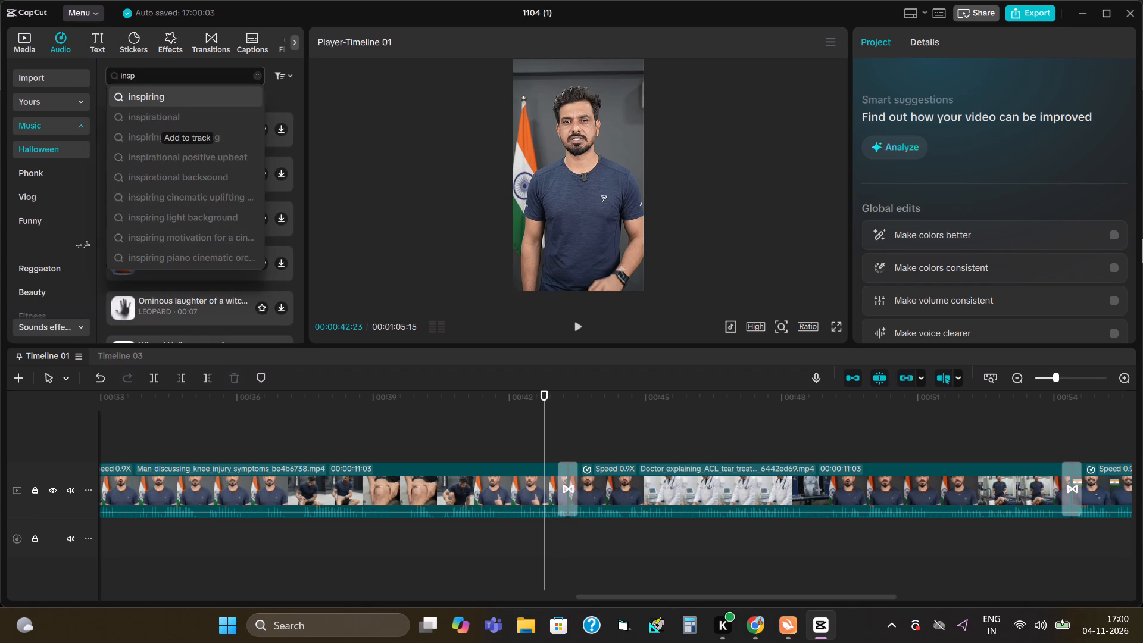
type("iura")
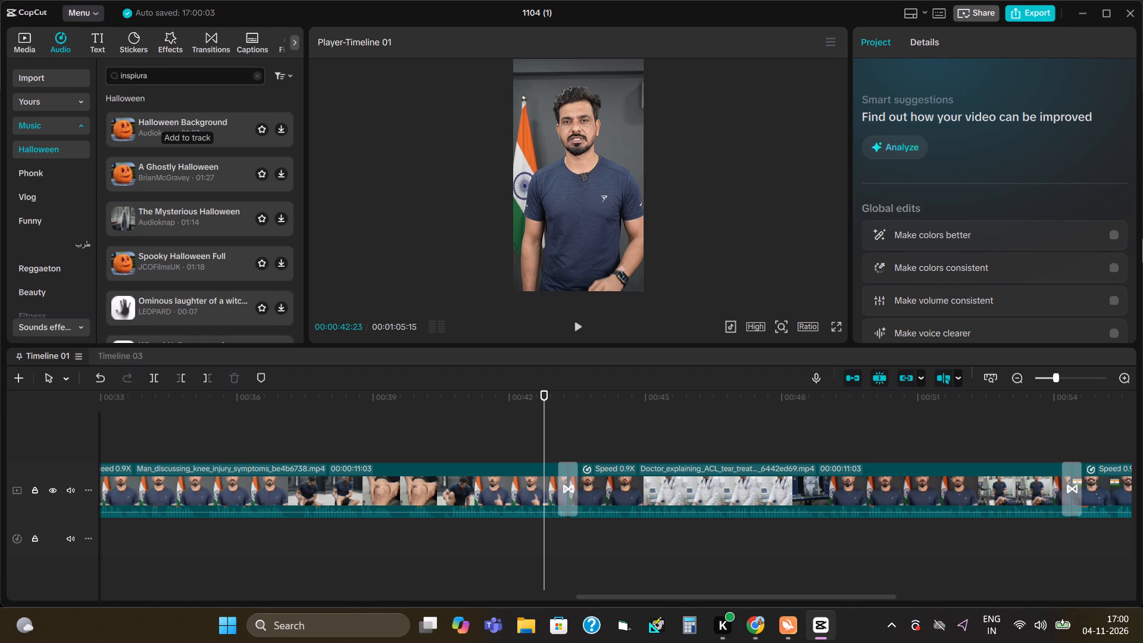
left_click_drag(223, 75, 124, 63)
left_click_drag(124, 63, 119, 63)
type("inspirat")
key("i")
type("on")
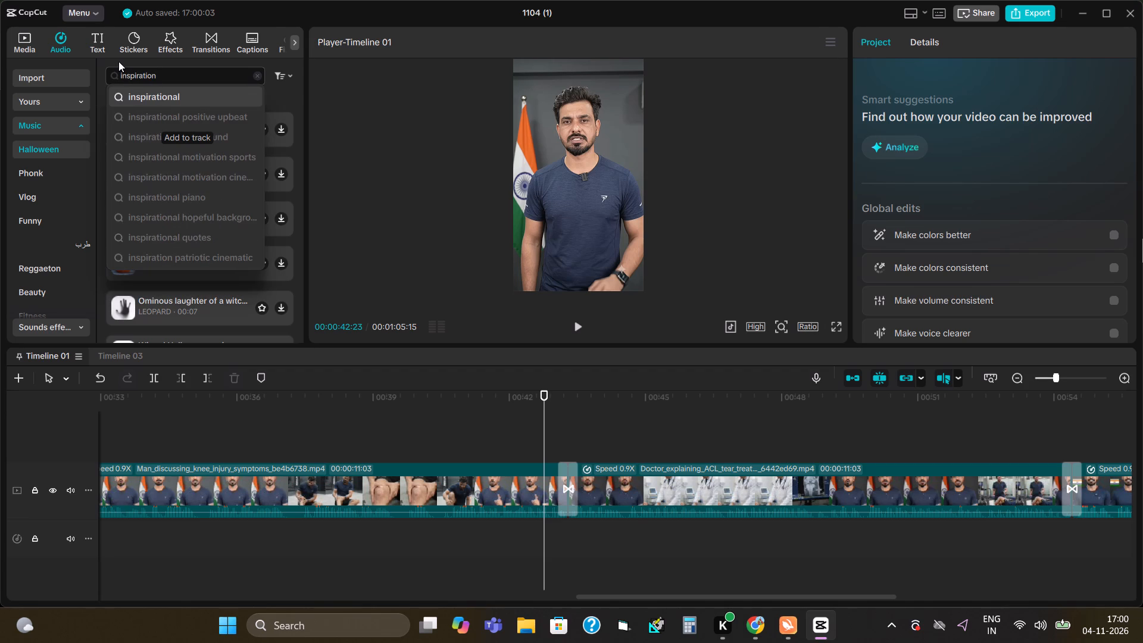
left_click(142, 114)
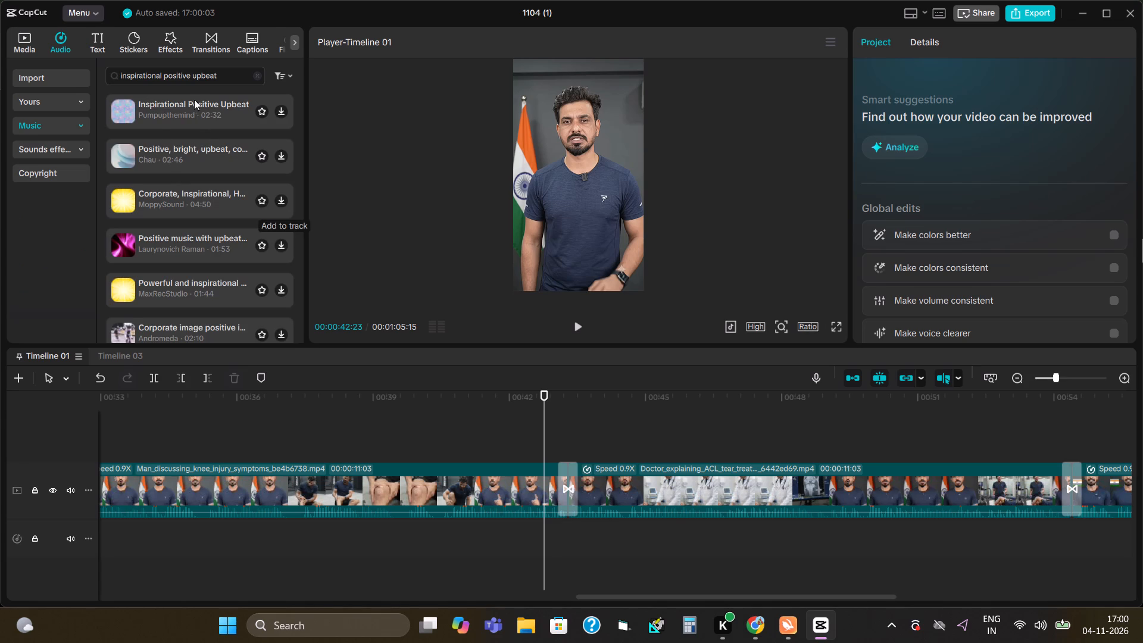
Change the search to "inspirational whoosh" and preview the sounds from Inspirational Orchestra to Zoom Whoosh Sound 4.
left_click_drag(163, 71, 183, 74)
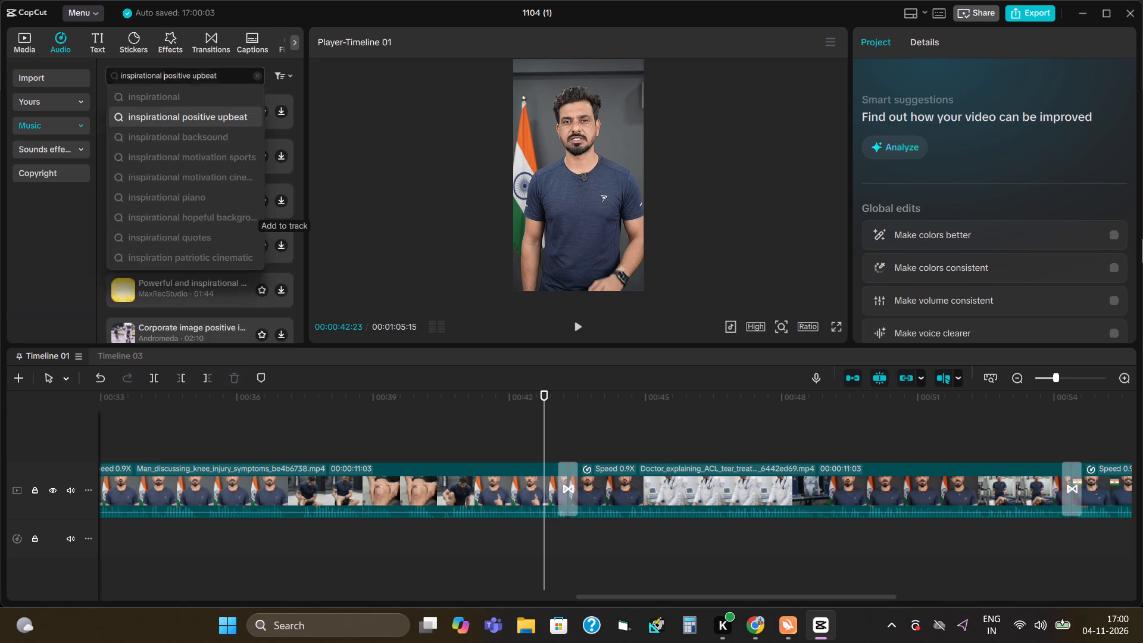
left_click_drag(183, 74, 229, 80)
key("w")
type("hoosh")
key("Return")
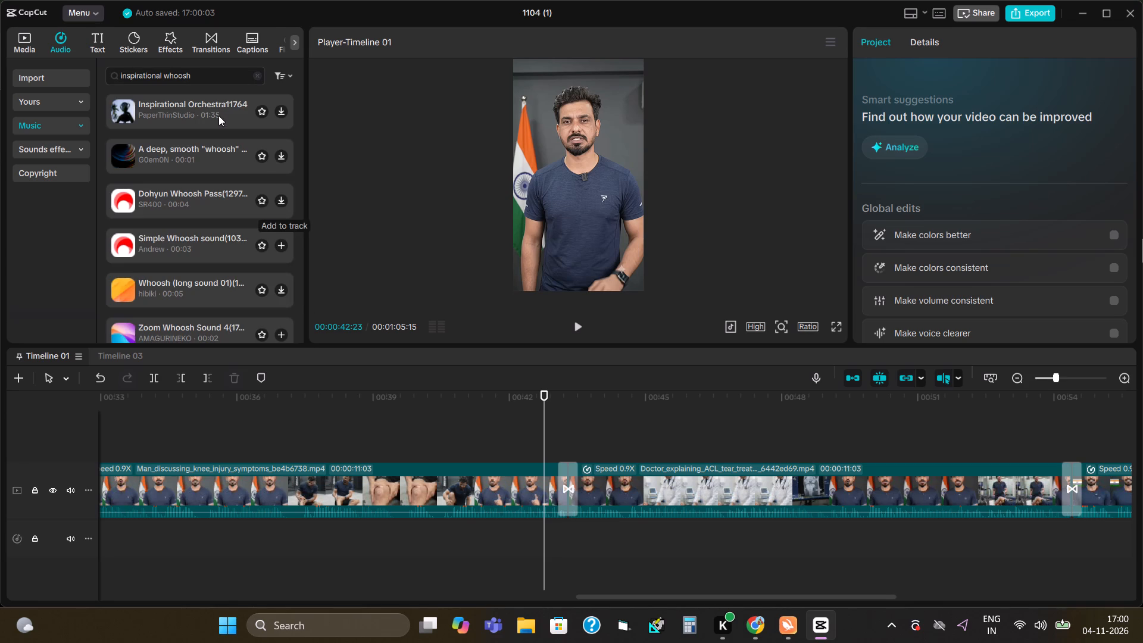
left_click(217, 117)
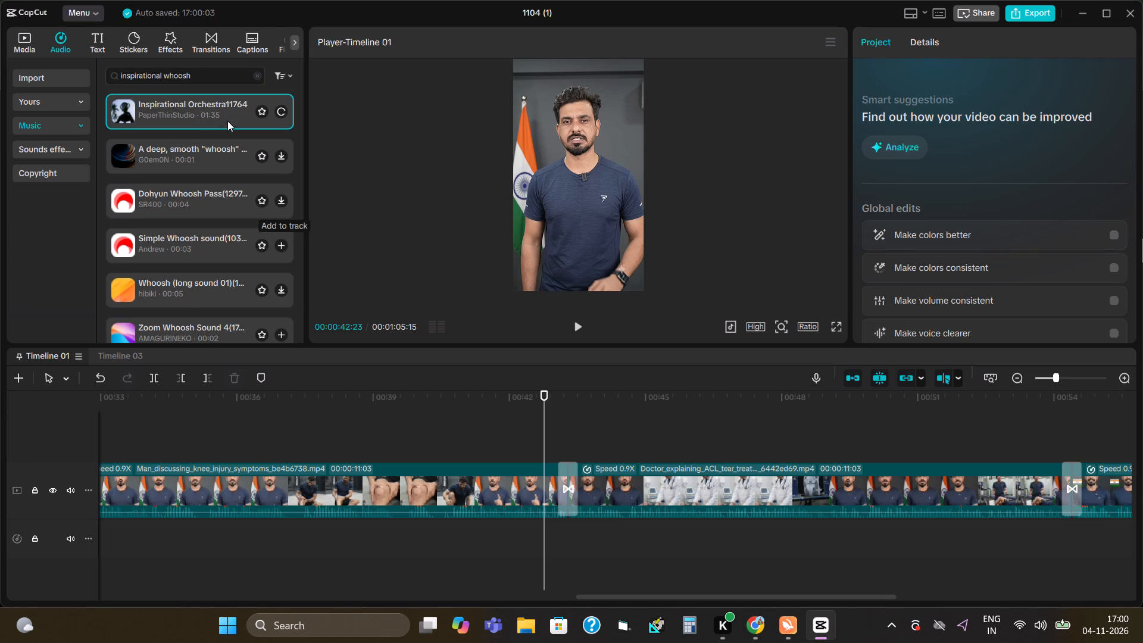
left_click(240, 148)
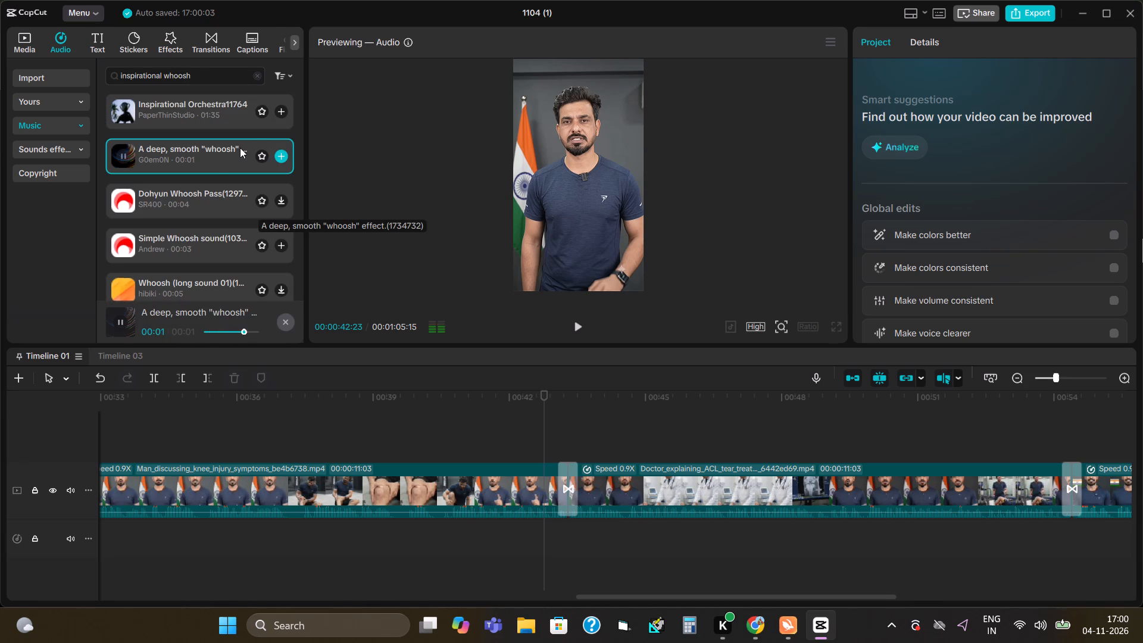
left_click(220, 192)
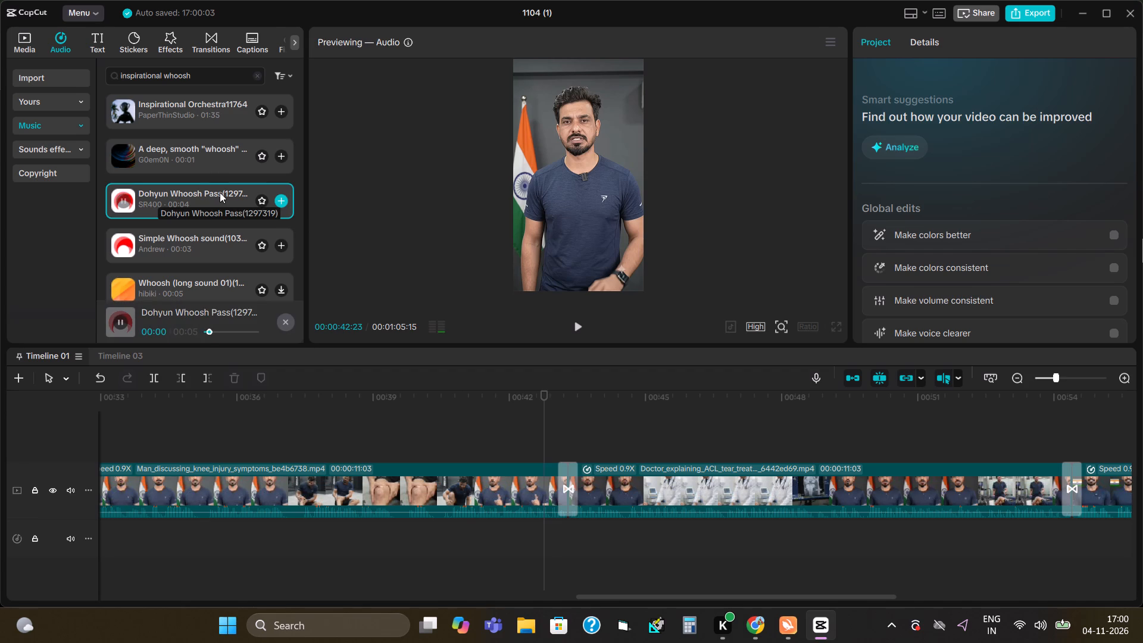
left_click(227, 237)
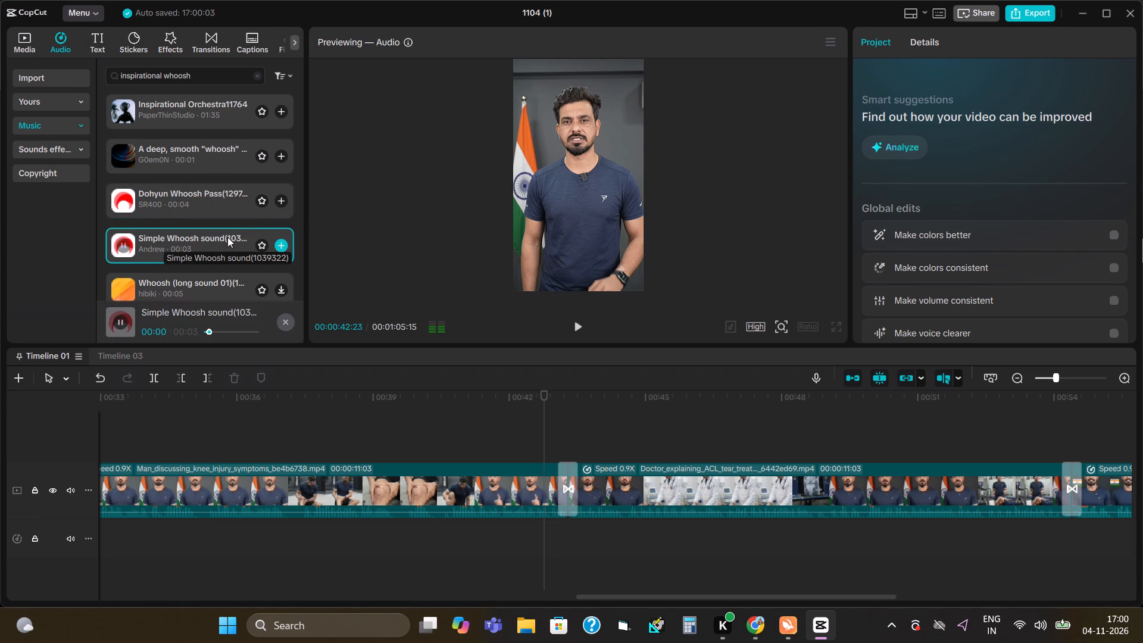
scroll(227, 237, "down", 1)
left_click(225, 227)
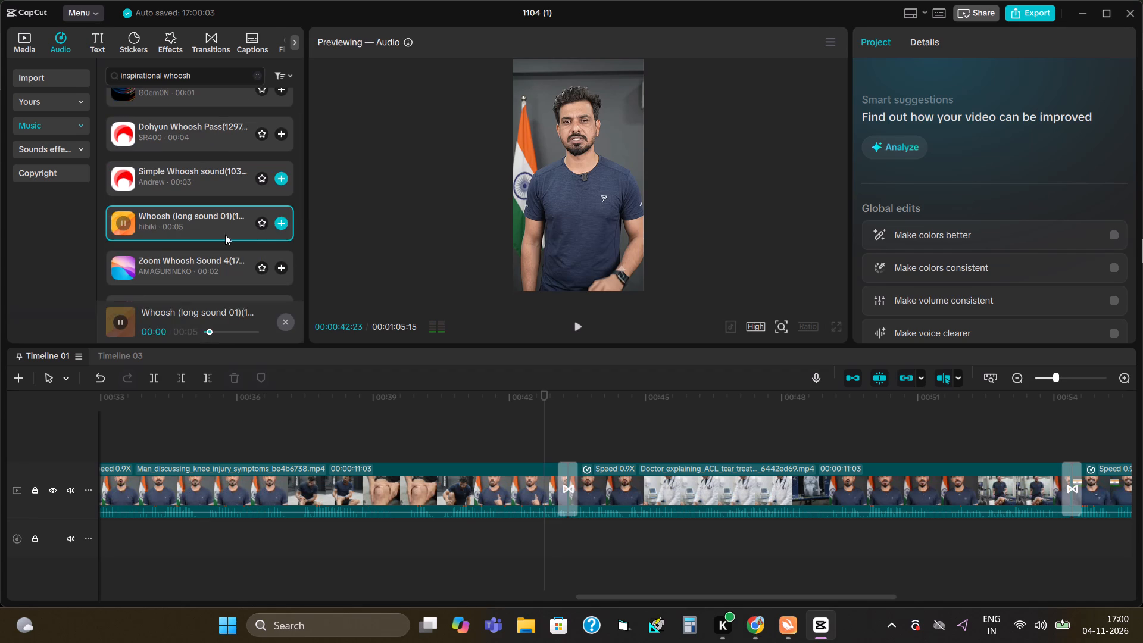
left_click(230, 257)
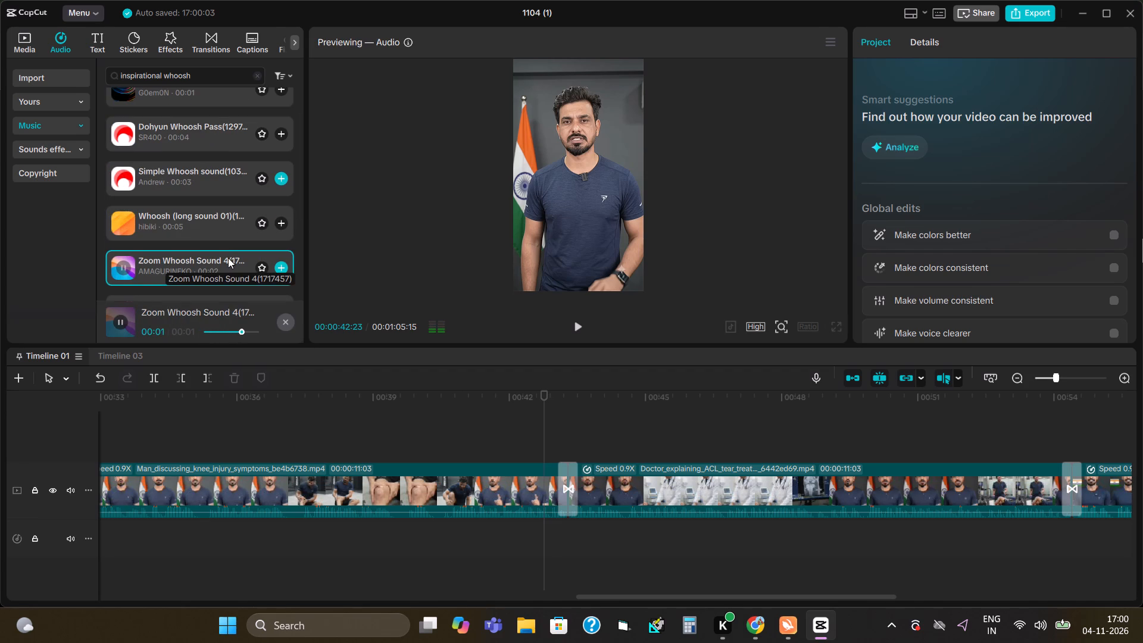
Place Zoom Whoosh Sound 4 on the audio track beneath the transition between the fourth and fifth clips and play it back.
left_click_drag(212, 255, 533, 551)
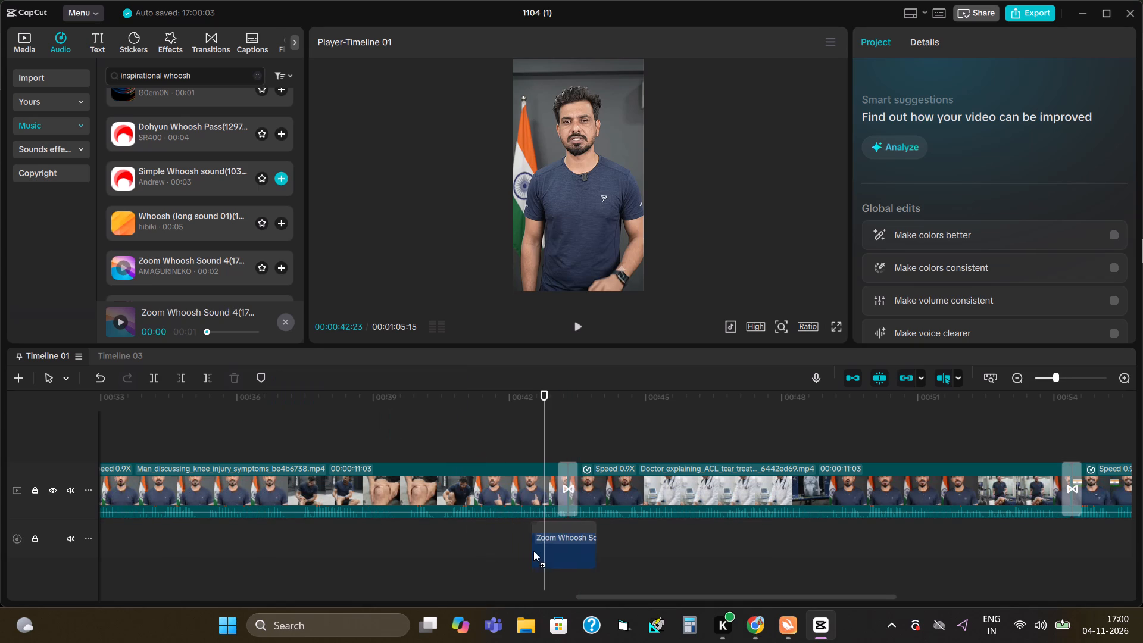
left_click_drag(533, 551, 560, 551)
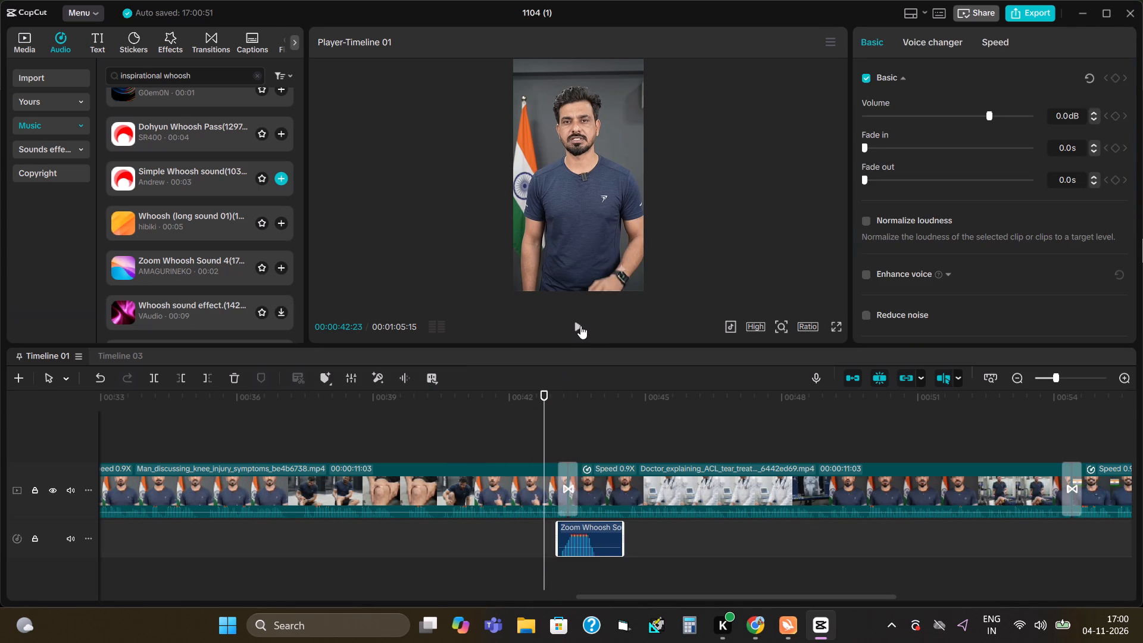
left_click(580, 326)
left_click(580, 325)
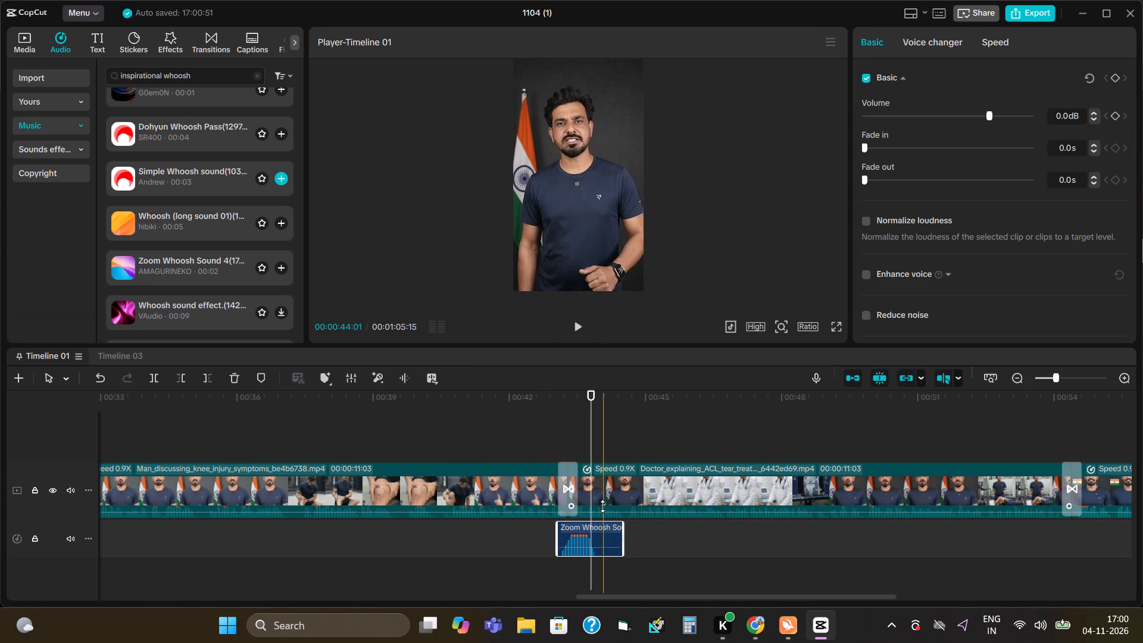
Trim both ends of the Zoom Whoosh sound to about the transition's length and align it directly beneath the fourth transition.
left_click(605, 535)
left_click_drag(625, 540, 601, 542)
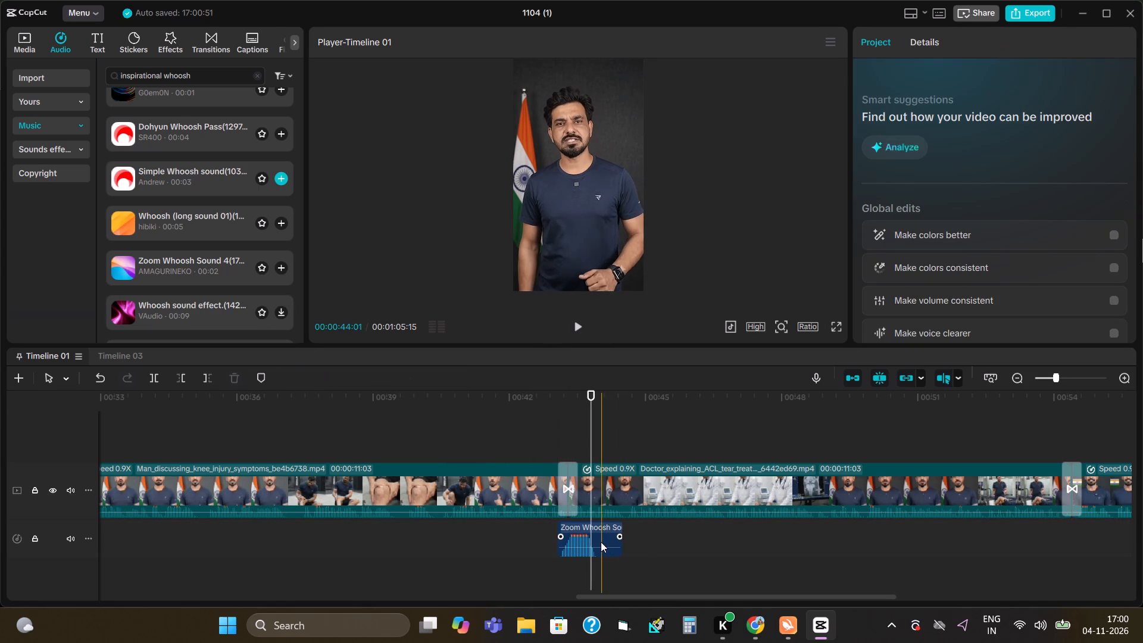
left_click_drag(601, 542, 600, 542)
left_click(623, 544)
left_click_drag(624, 542, 620, 542)
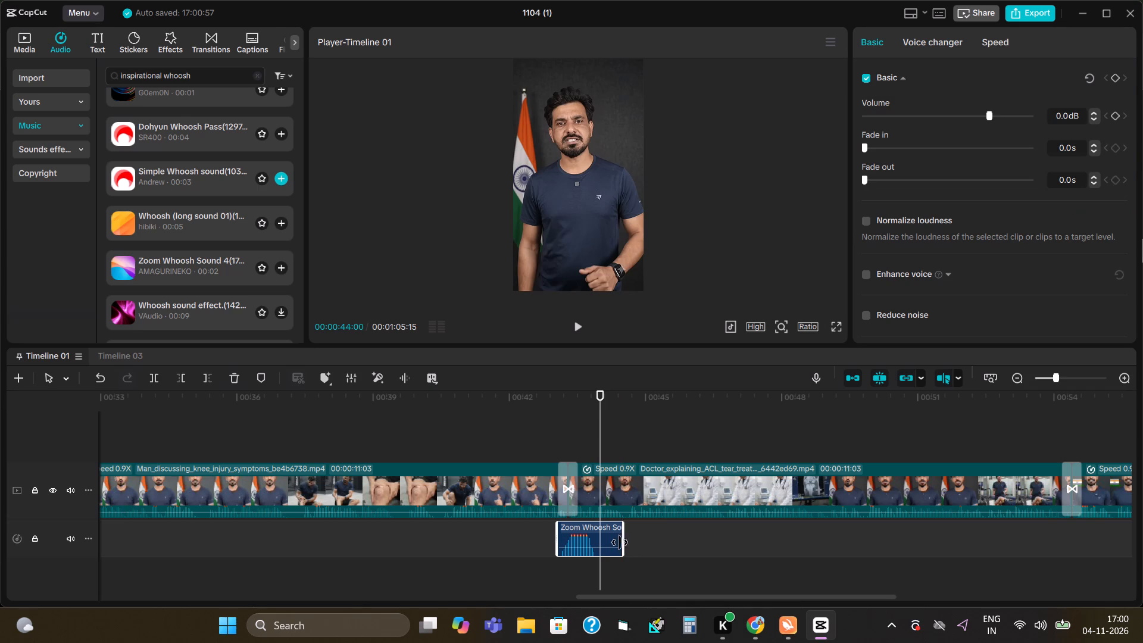
left_click_drag(620, 542, 588, 541)
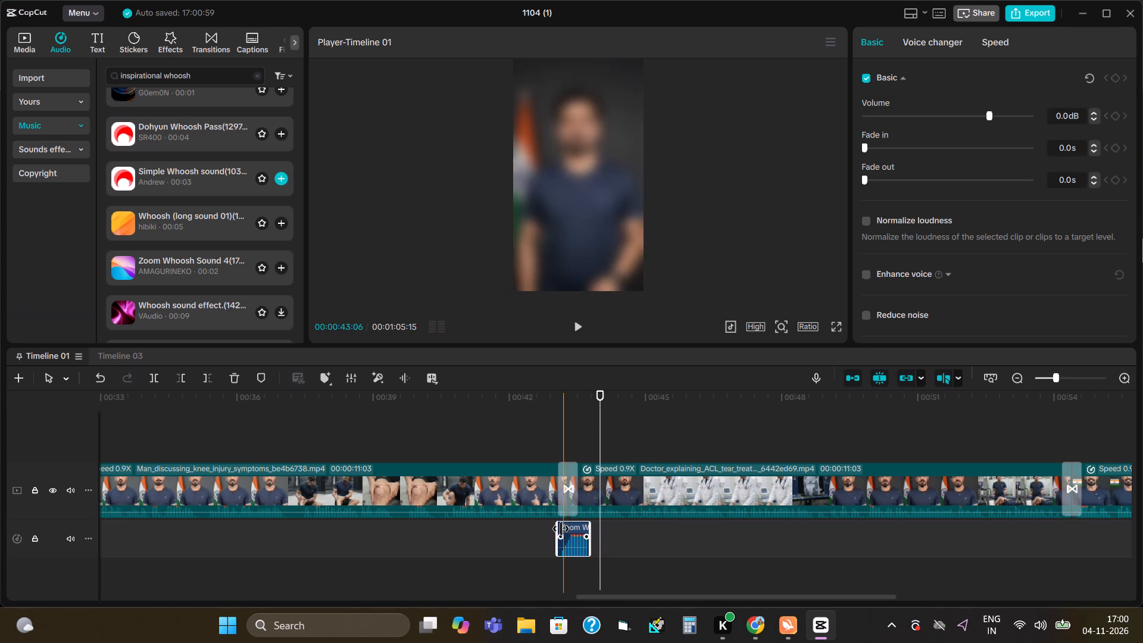
left_click(570, 545)
left_click_drag(558, 544, 570, 545)
left_click(582, 547)
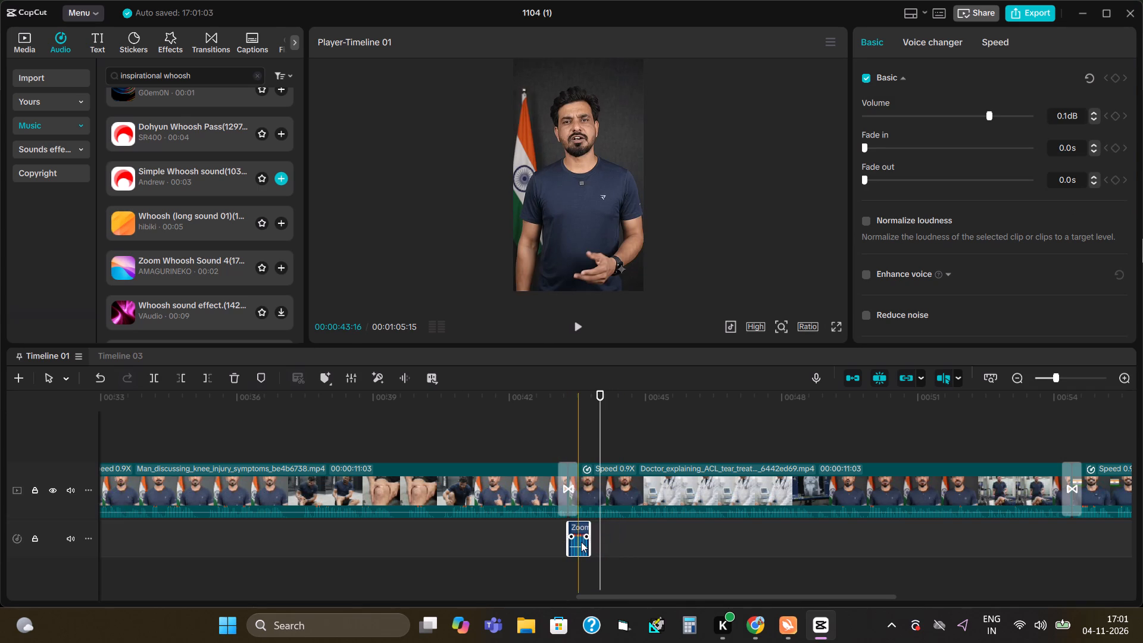
left_click_drag(581, 541, 571, 539)
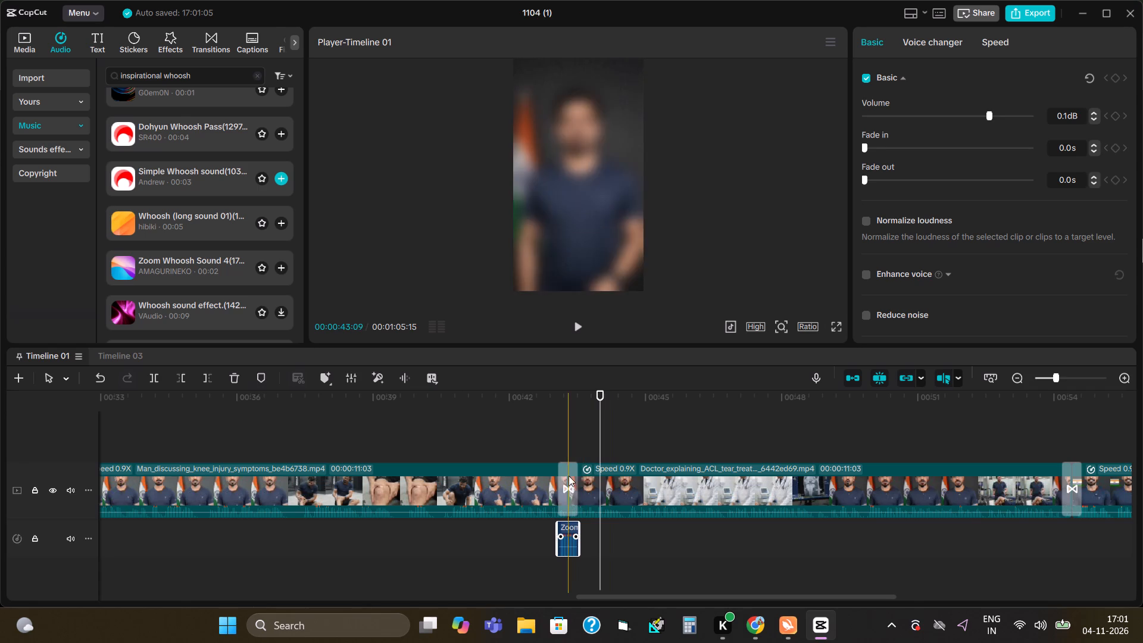
Play from just before the fourth transition to hear the trimmed whoosh.
left_click(555, 469)
left_click(553, 410)
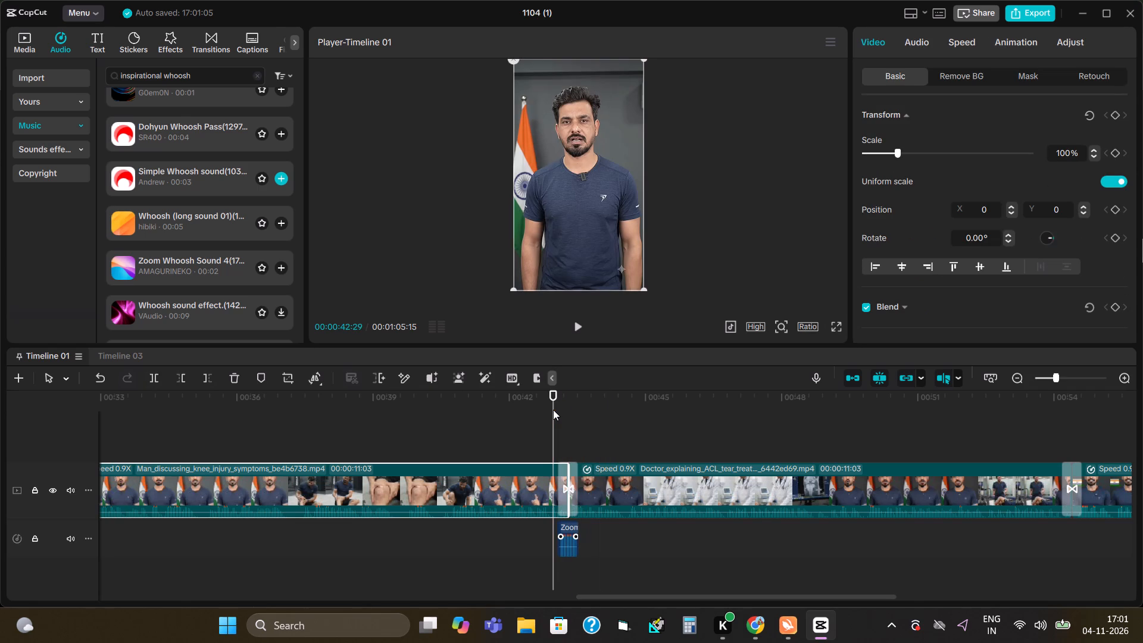
left_click(576, 320)
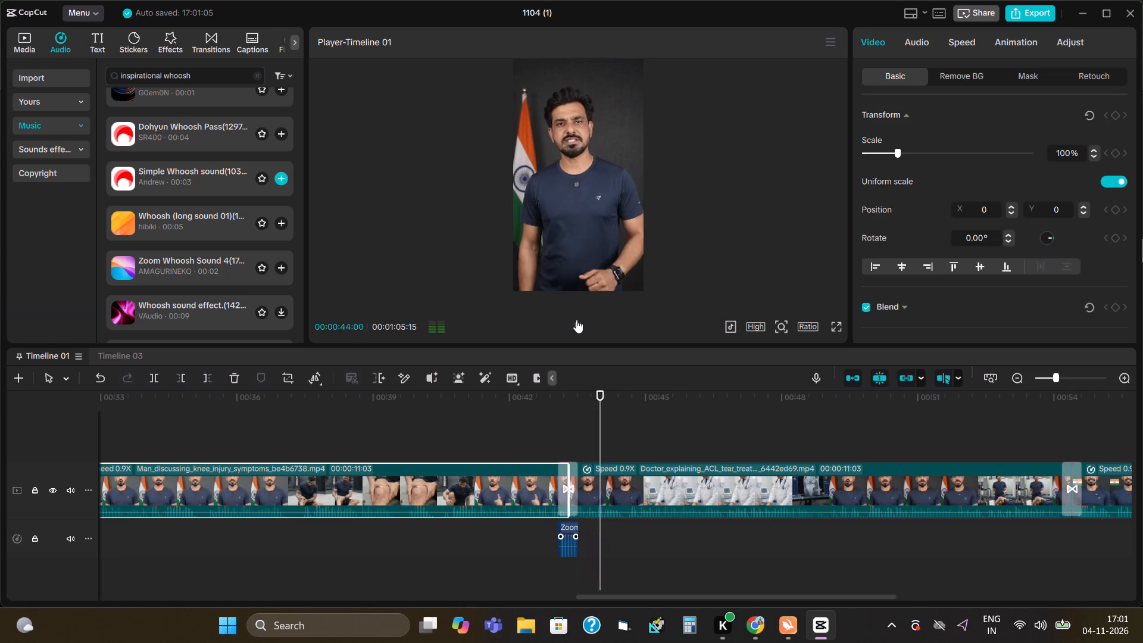
left_click(576, 320)
Set the Zoom Whoosh sound's volume to -14 dB.
left_click(570, 544)
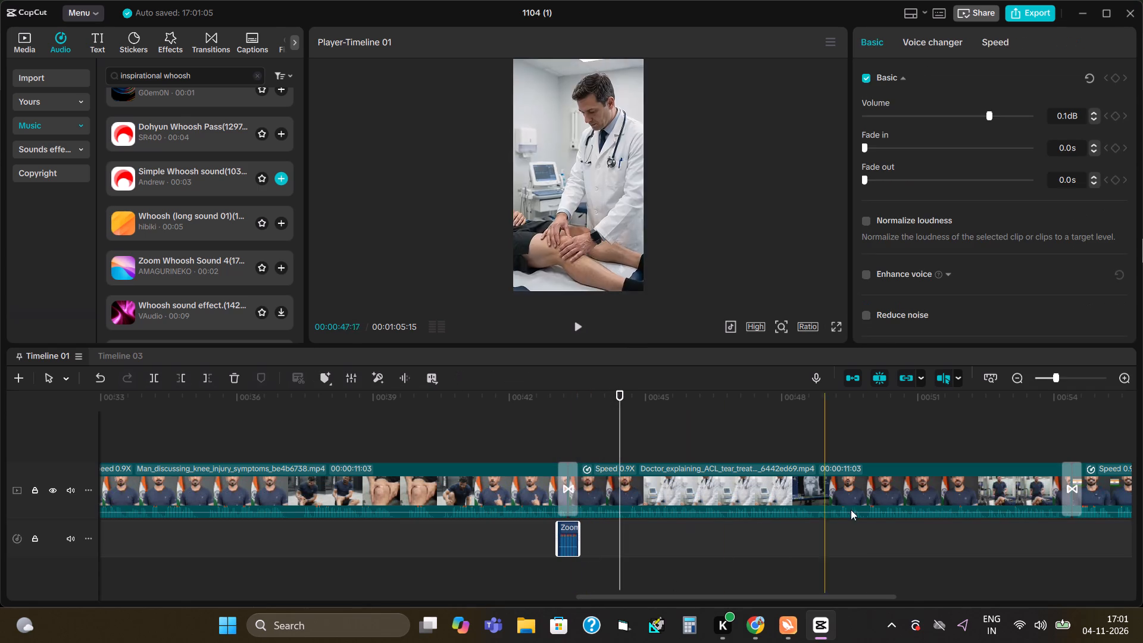
left_click_drag(1054, 117, 1091, 126)
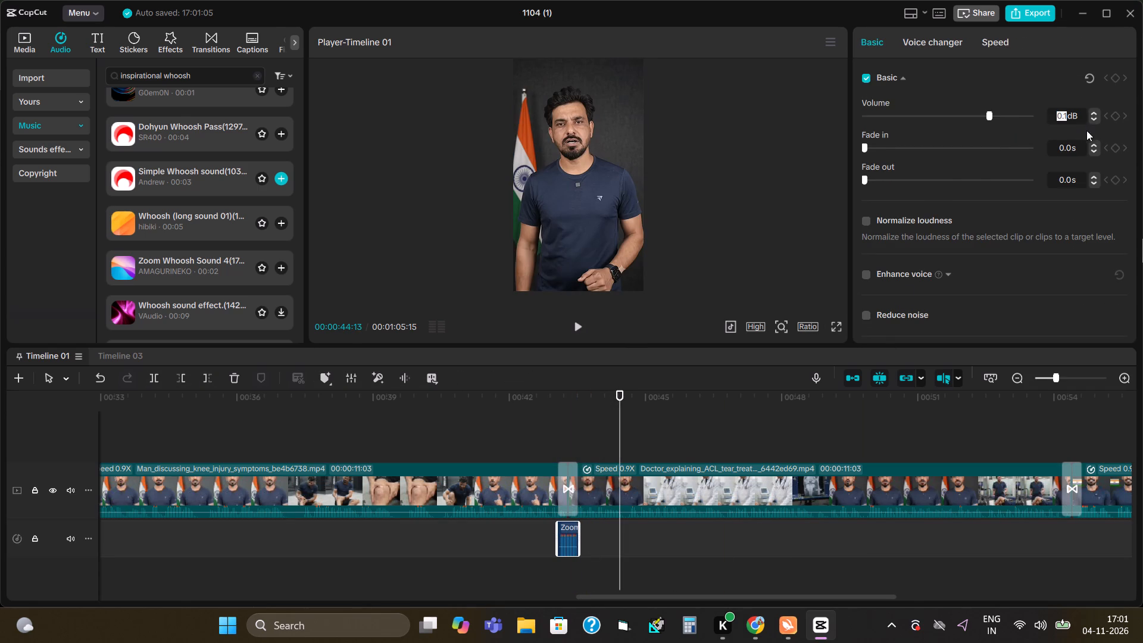
type("-14")
key("Return")
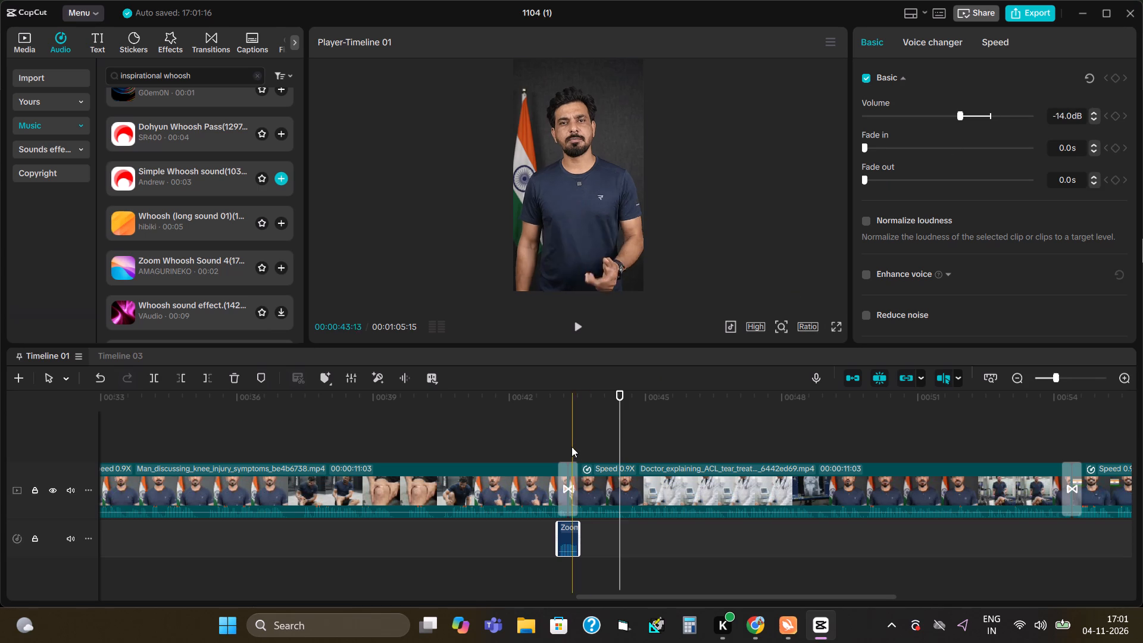
Play the fourth transition again to hear the whoosh at its new volume.
left_click(561, 448)
left_click(576, 321)
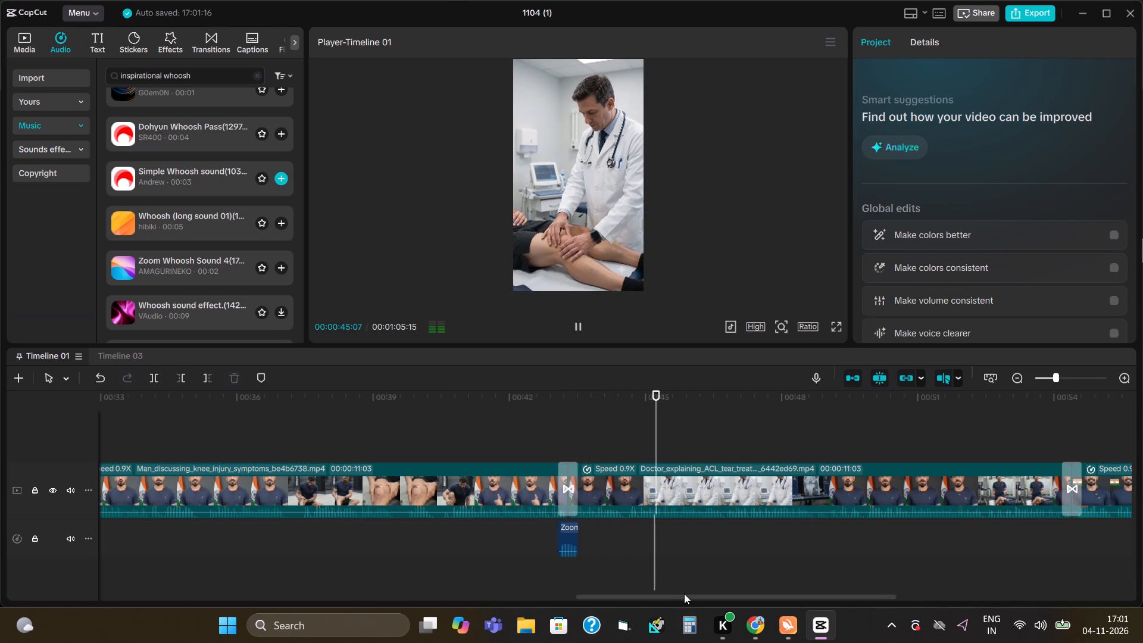
Clear the audio search and browse the Halloween music, auditioning Halloween Background, Ominous laughter of a witch and [Halloween] roar of bats.
left_click_drag(684, 594, 875, 617)
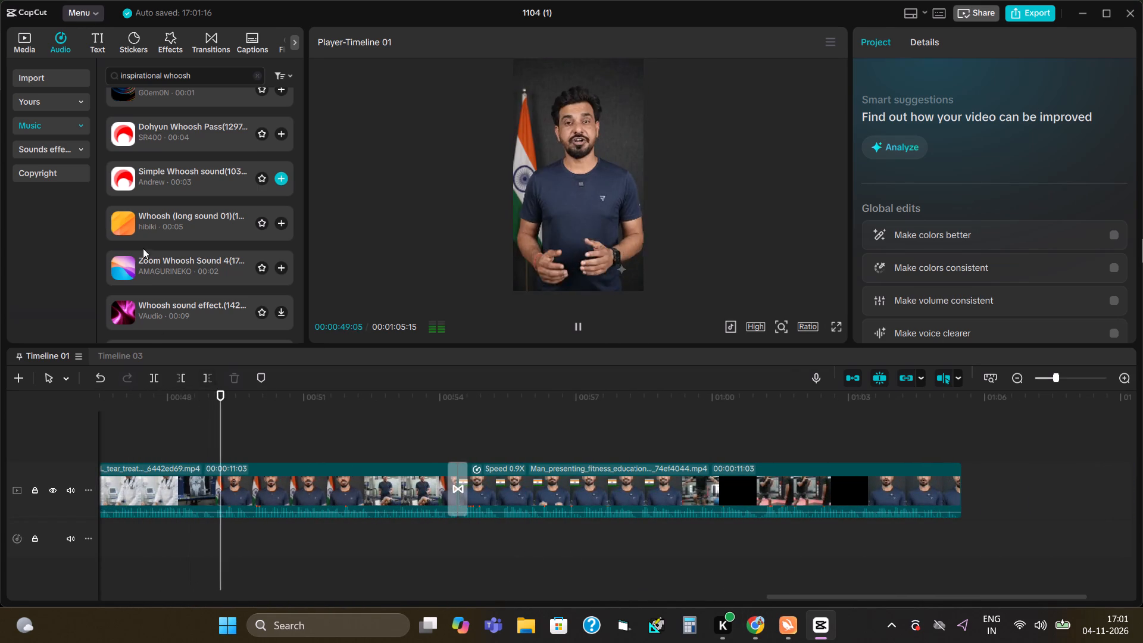
left_click(259, 76)
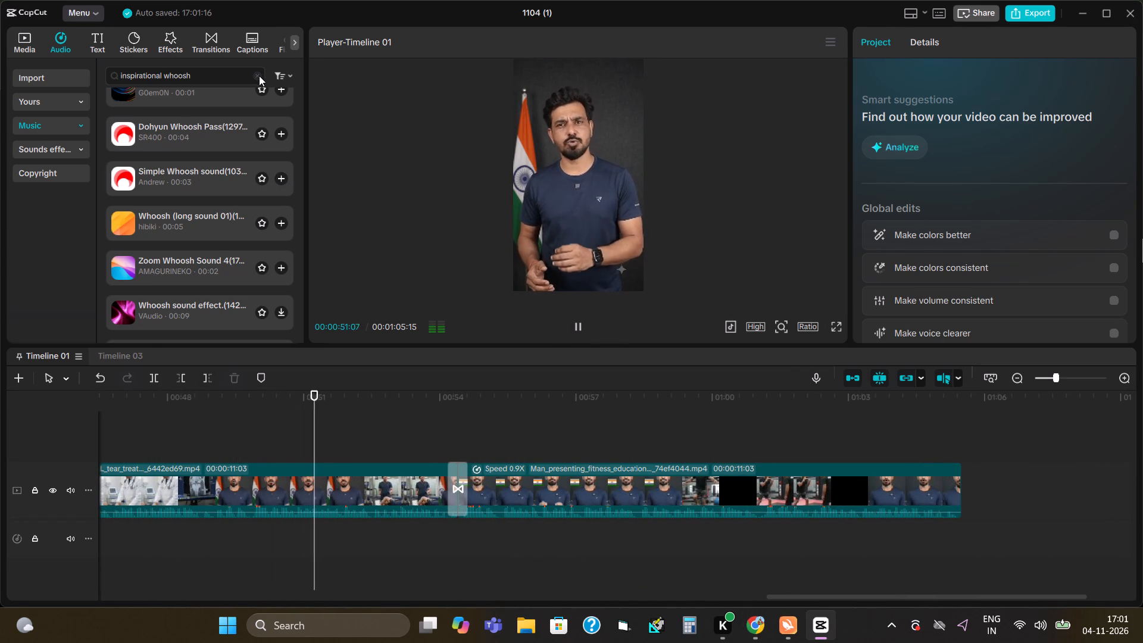
left_click(206, 129)
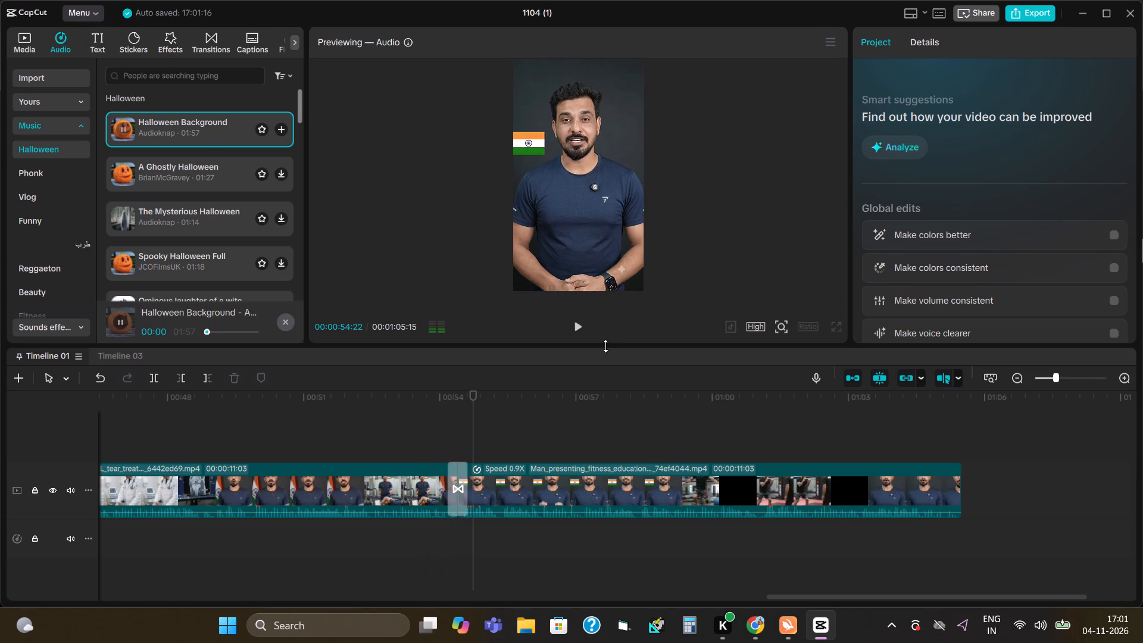
scroll(180, 250, "down", 2)
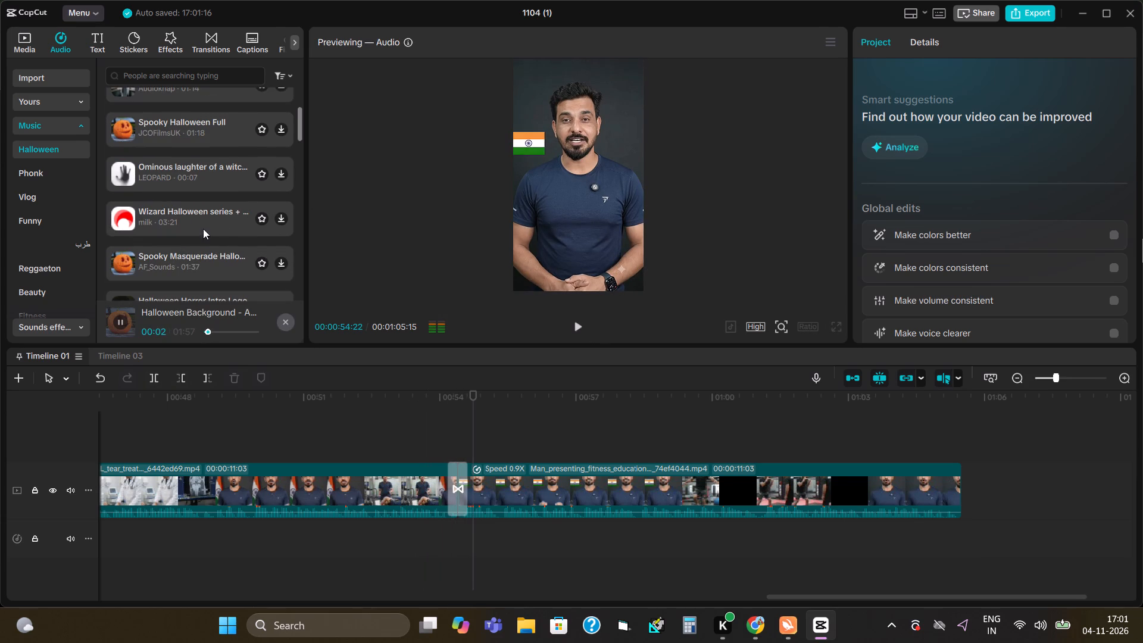
left_click(226, 173)
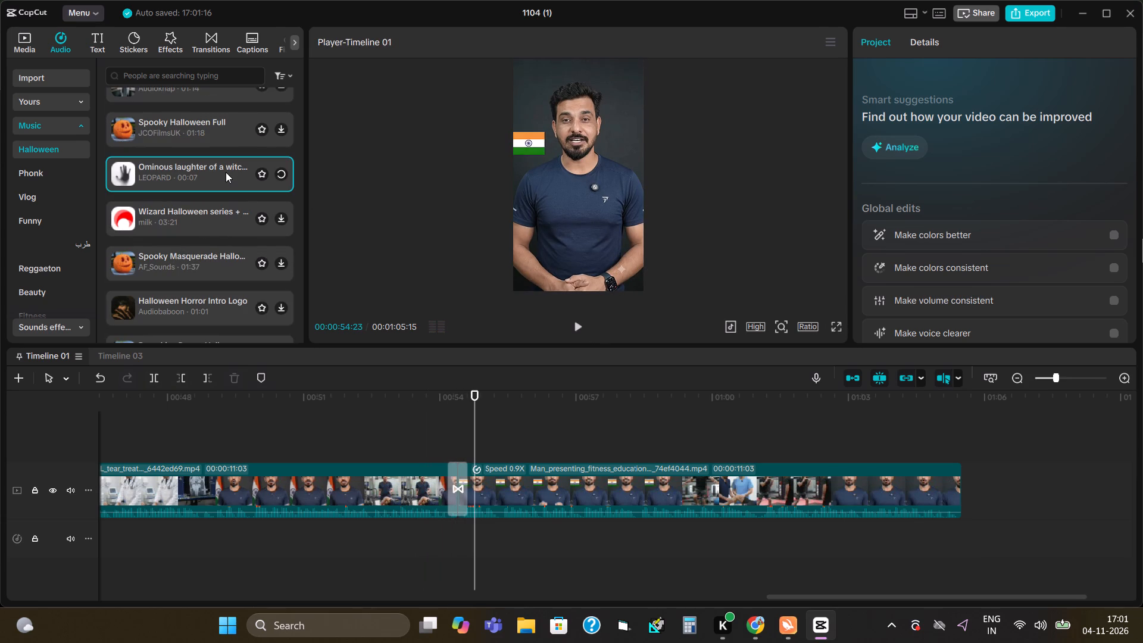
scroll(226, 171, "down", 2)
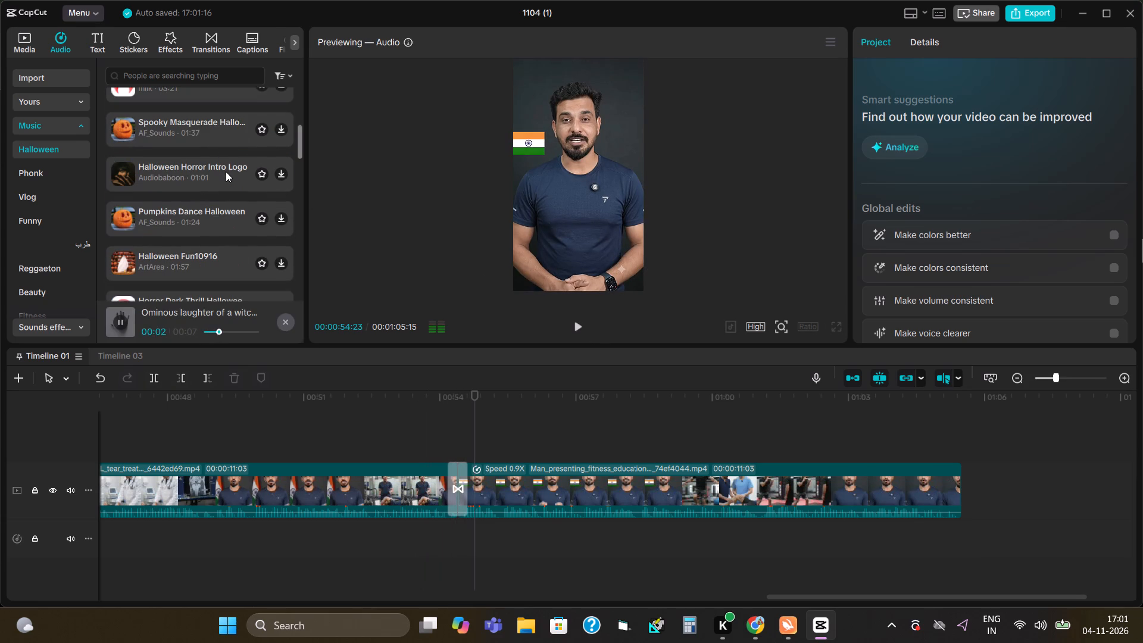
scroll(235, 188, "down", 2)
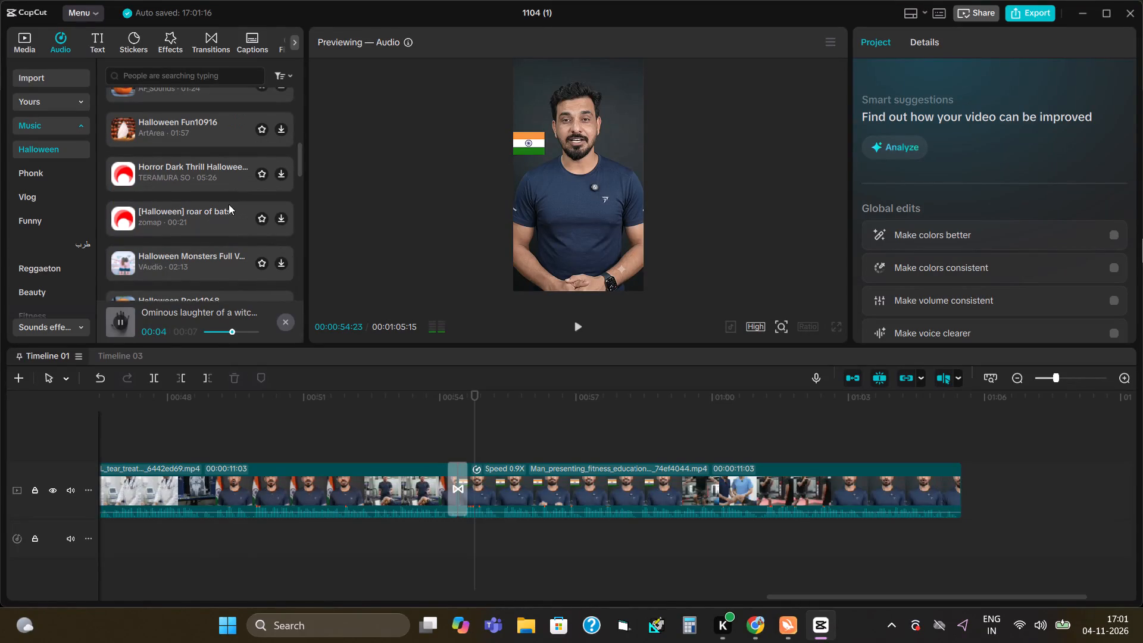
left_click(232, 208)
scroll(232, 208, "down", 2)
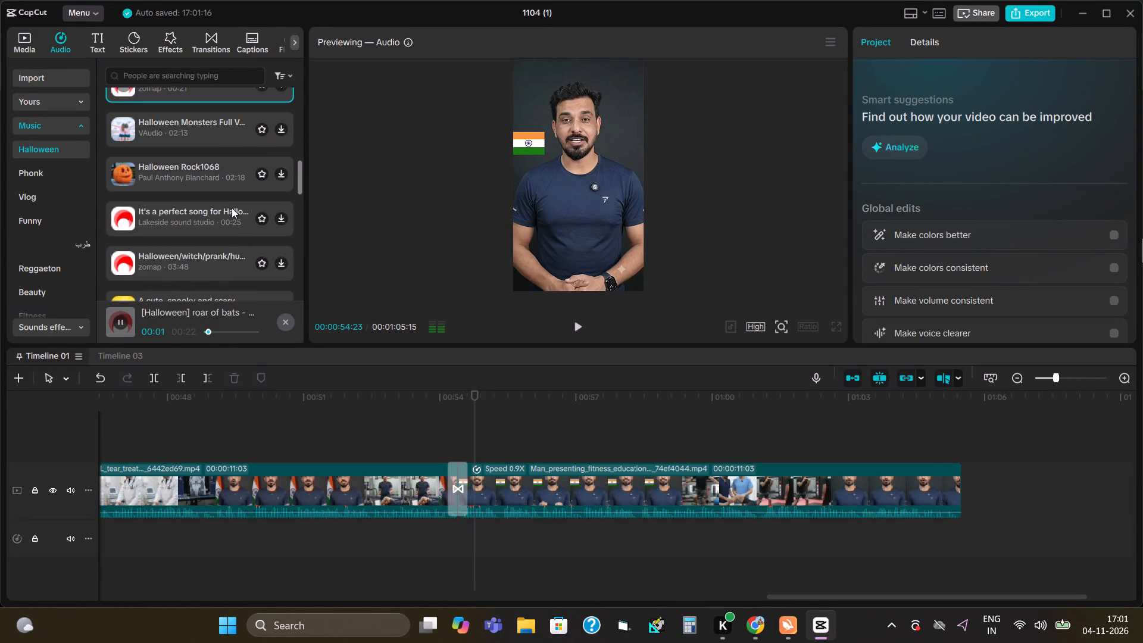
scroll(232, 208, "down", 4)
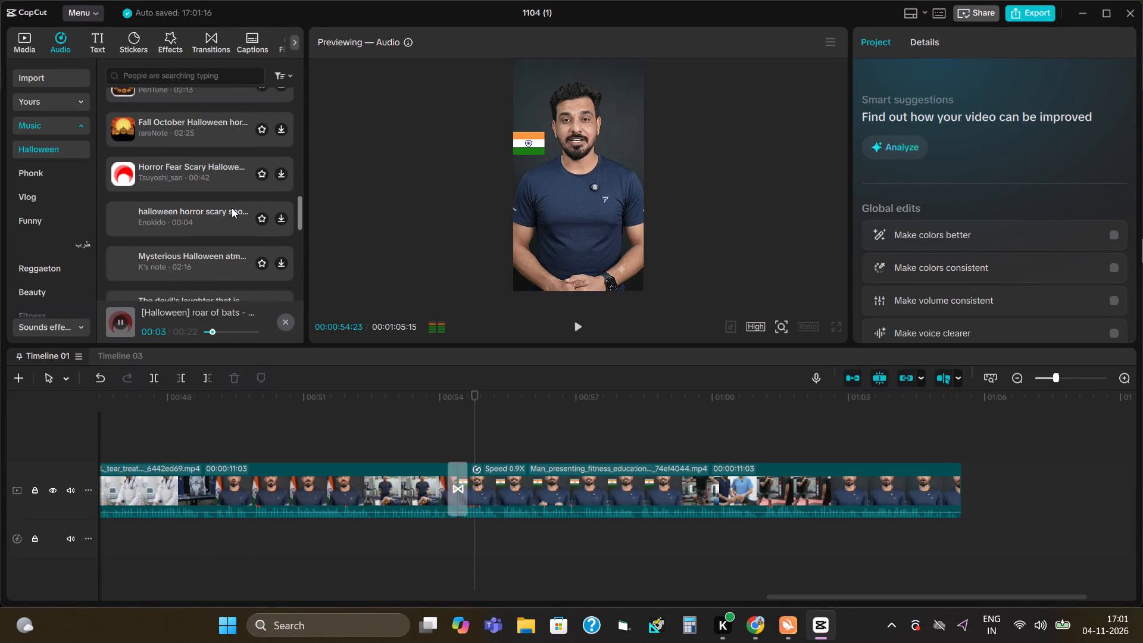
Play the fifth transition, before the final fitness-education clip, to judge what sound it needs.
left_click(455, 439)
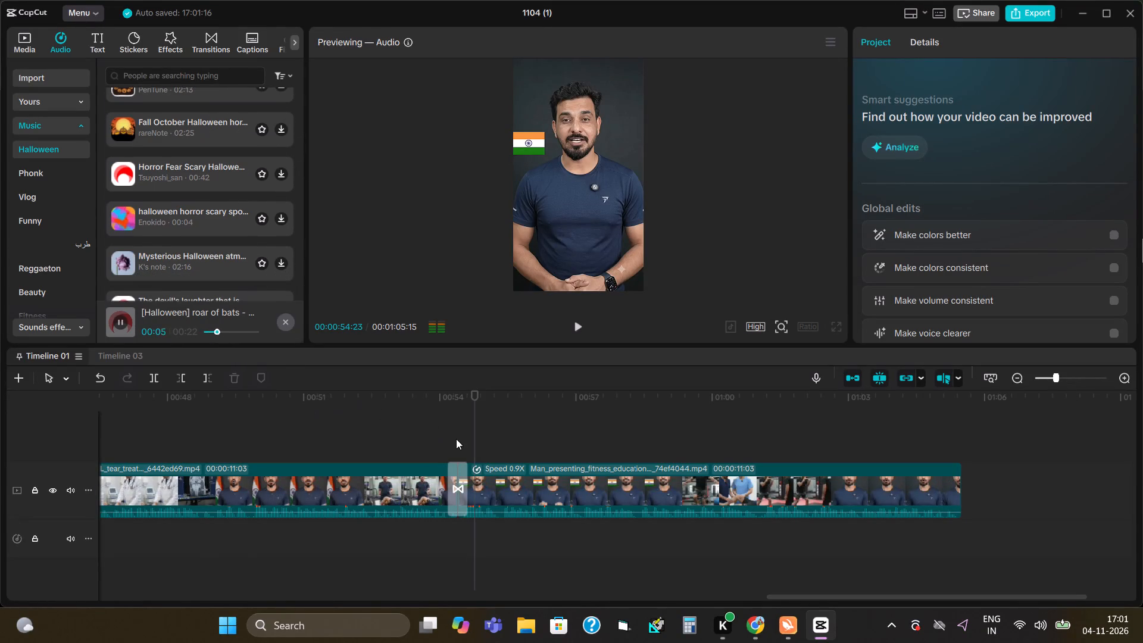
left_click(444, 440)
left_click(579, 327)
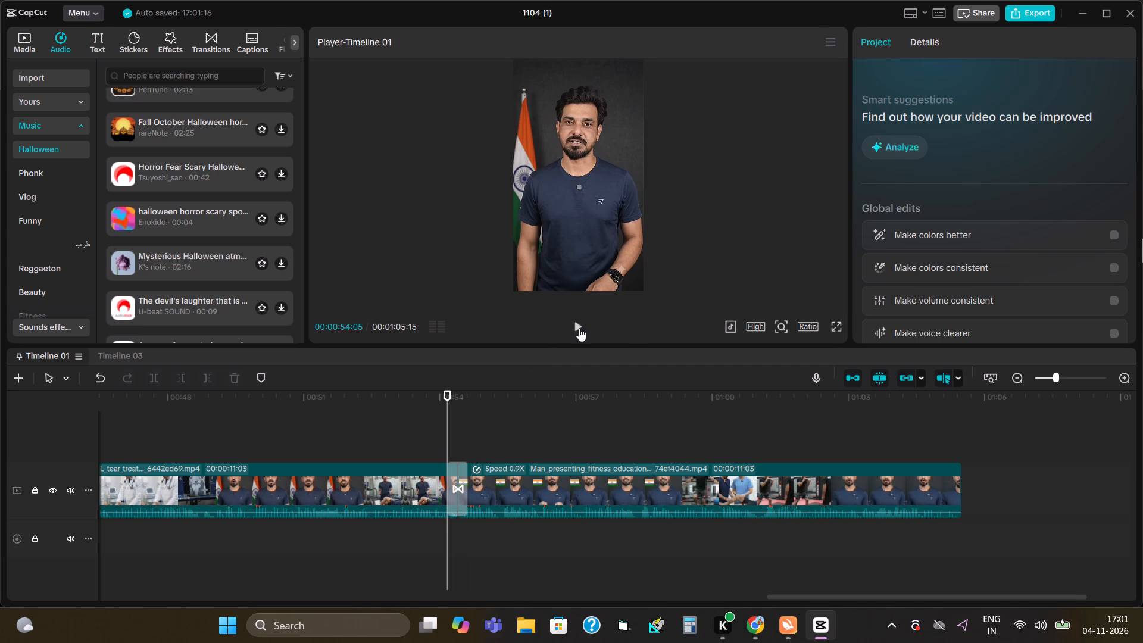
left_click(579, 328)
Search the music library for "flash" and audition several of the listed sounds, including the one-second Flash and "a flash of light".
scroll(213, 155, "up", 7)
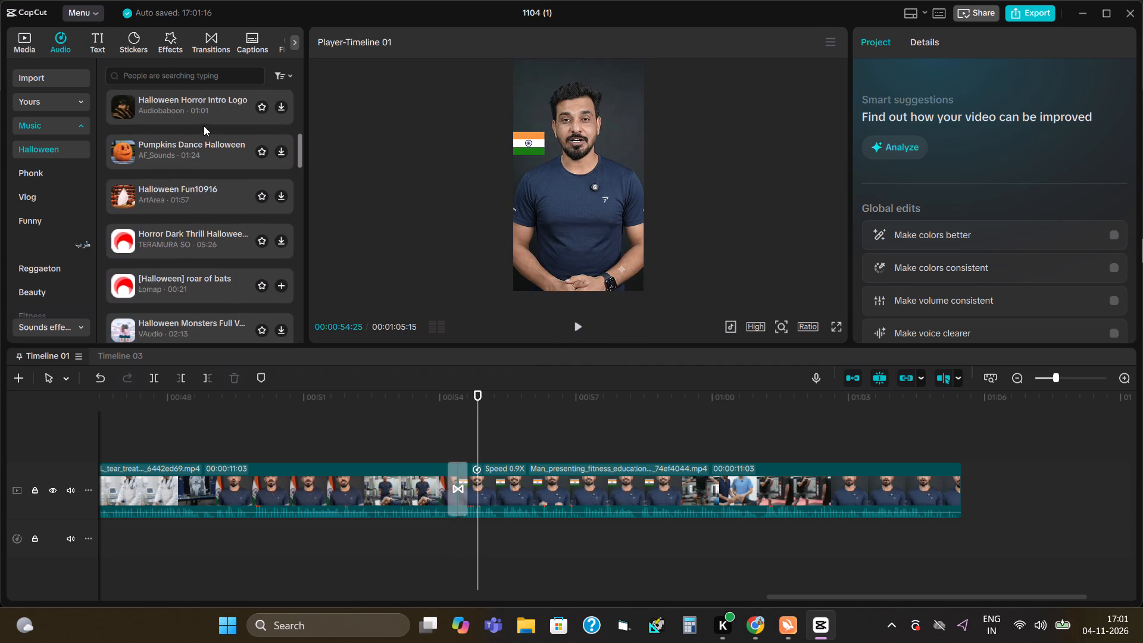
left_click(213, 77)
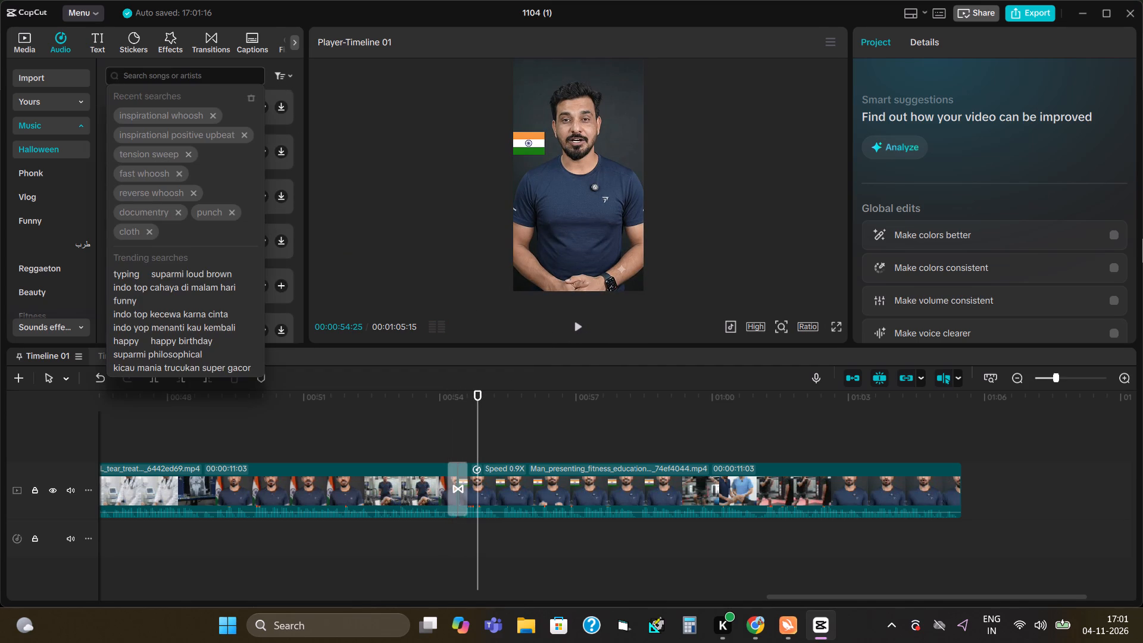
key("f")
type("lash")
key("Return")
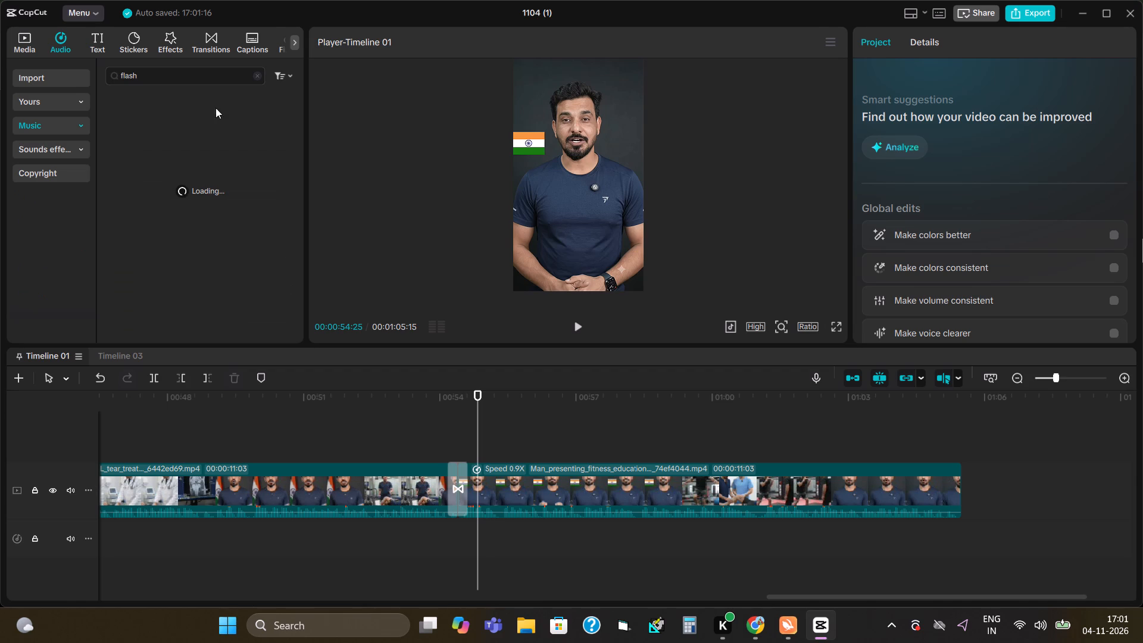
left_click(174, 121)
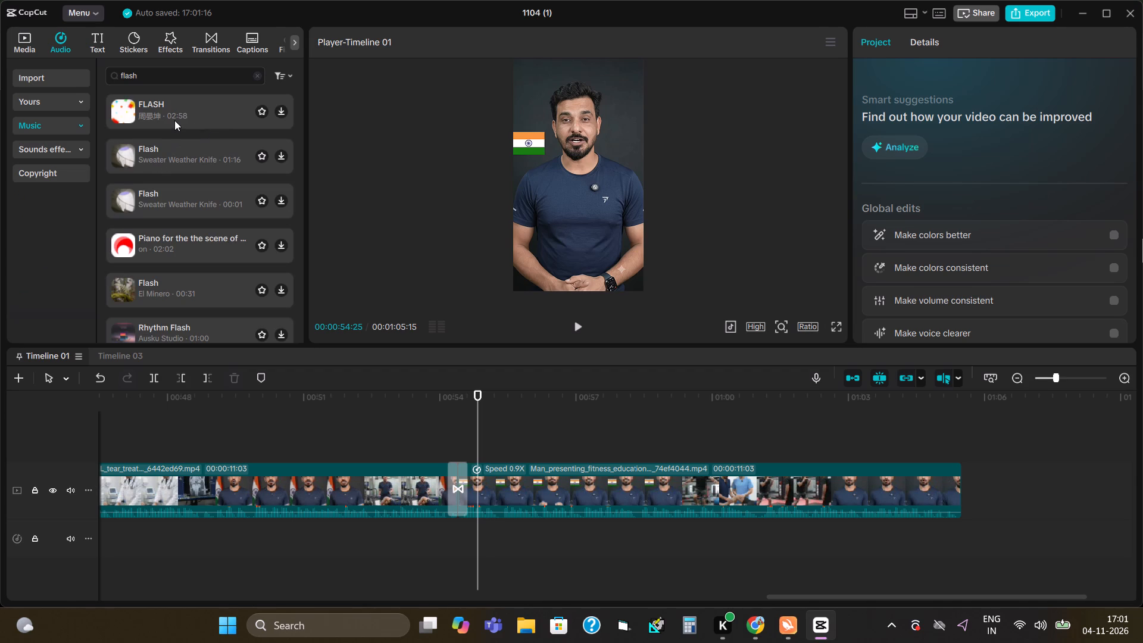
left_click(189, 219)
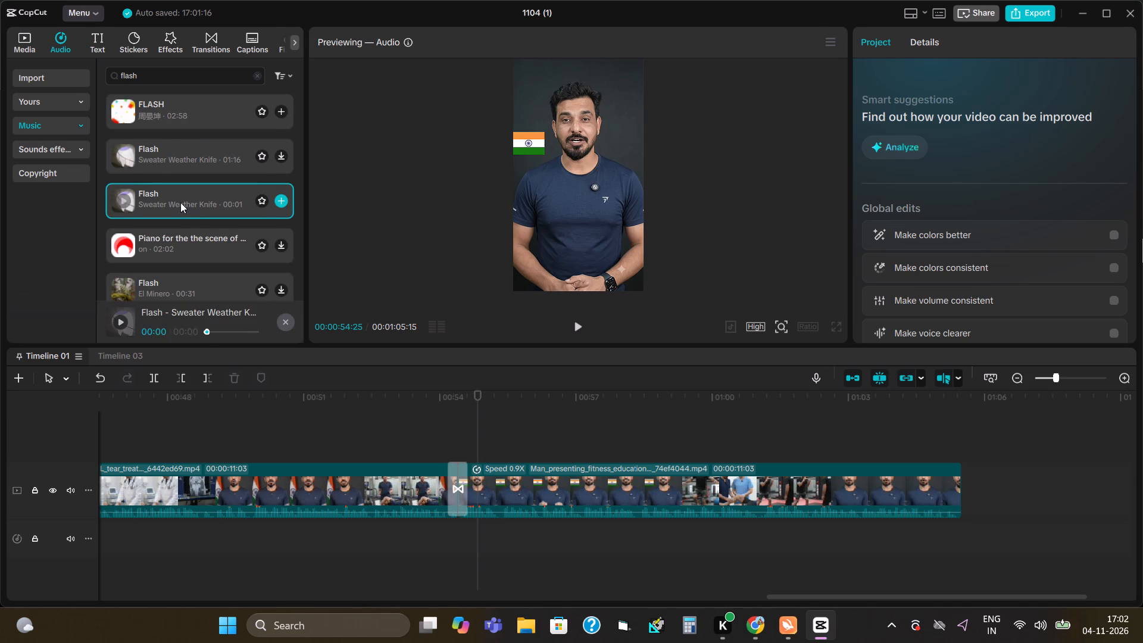
left_click(210, 196)
left_click(121, 322)
double_click(160, 283)
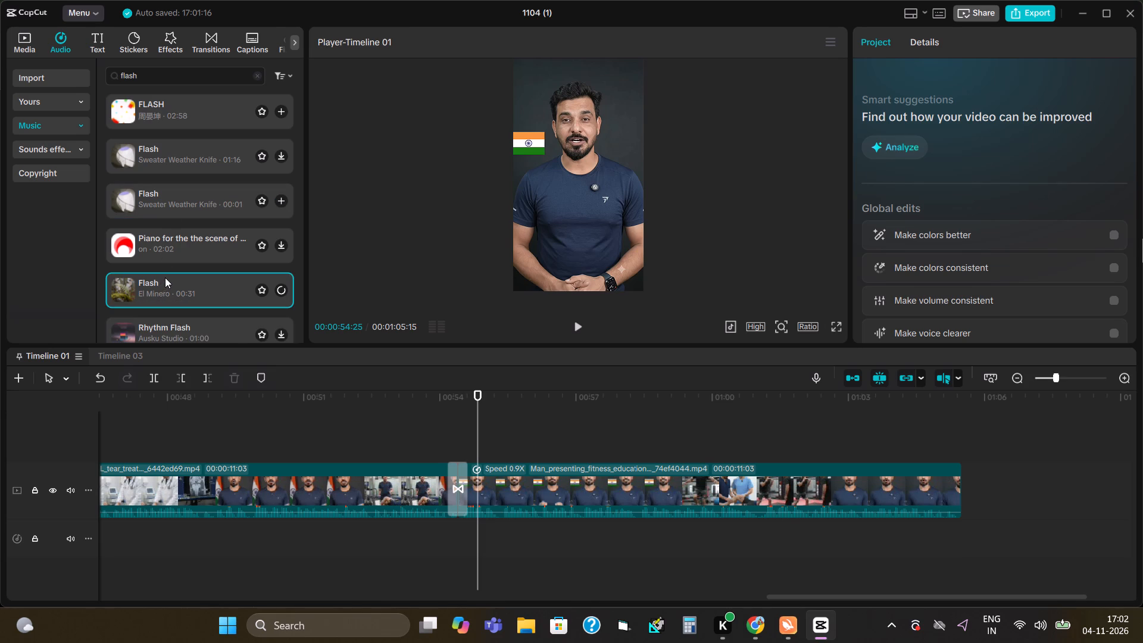
scroll(165, 277, "down", 2)
left_click(198, 248)
scroll(196, 248, "down", 4)
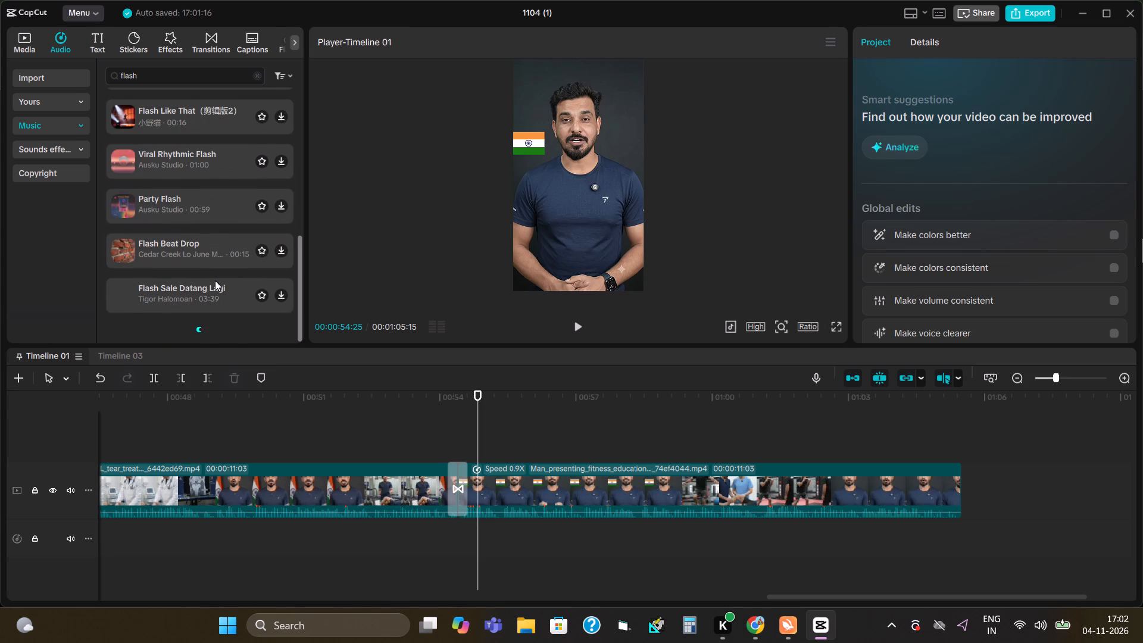
scroll(218, 290, "up", 4)
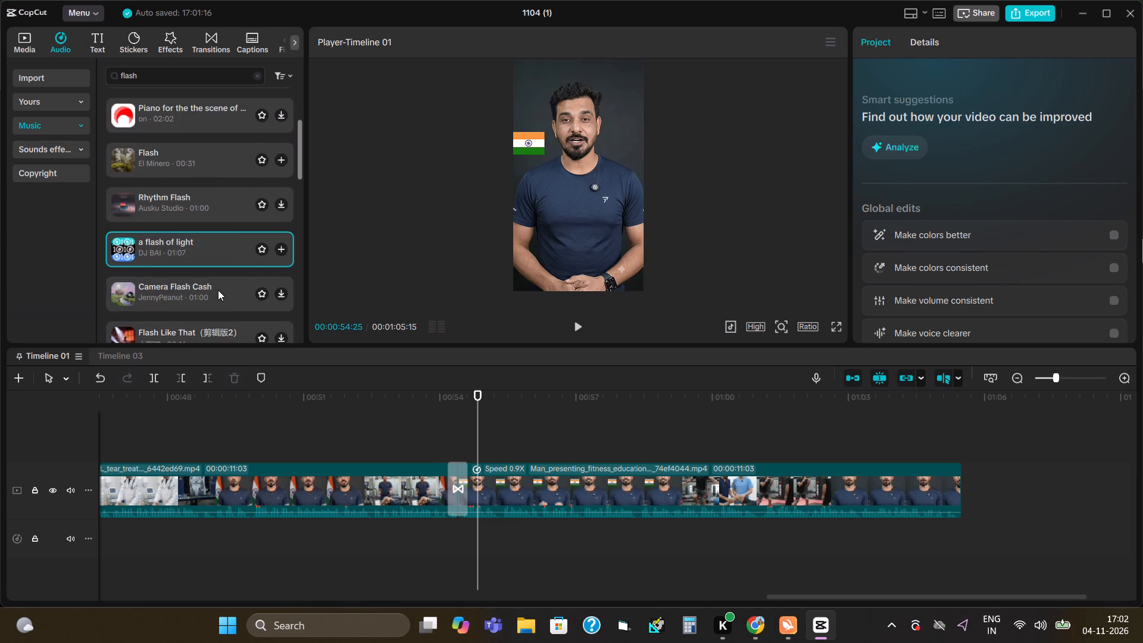
scroll(218, 290, "up", 4)
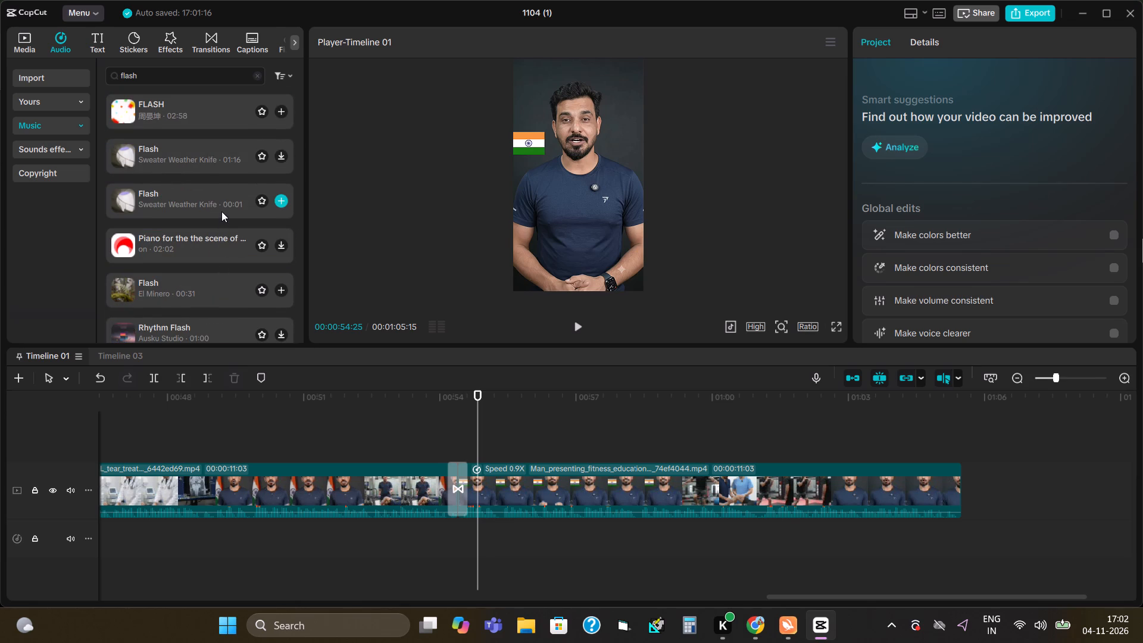
Repeat the recent "documentry" search in the music library and look through the listed tracks.
left_click(255, 77)
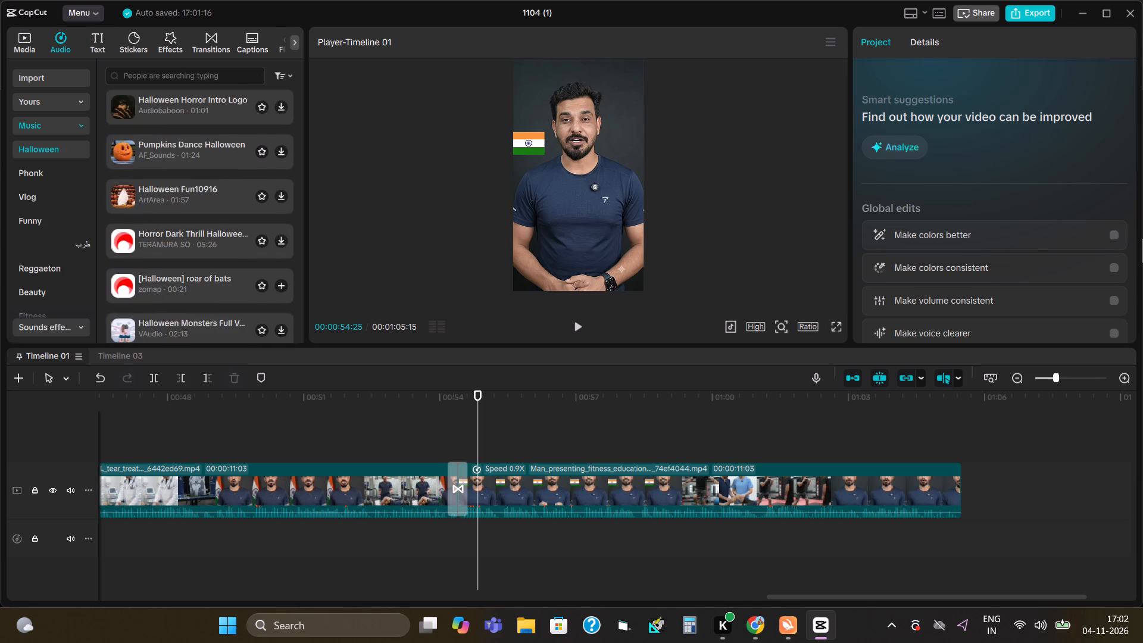
left_click(232, 80)
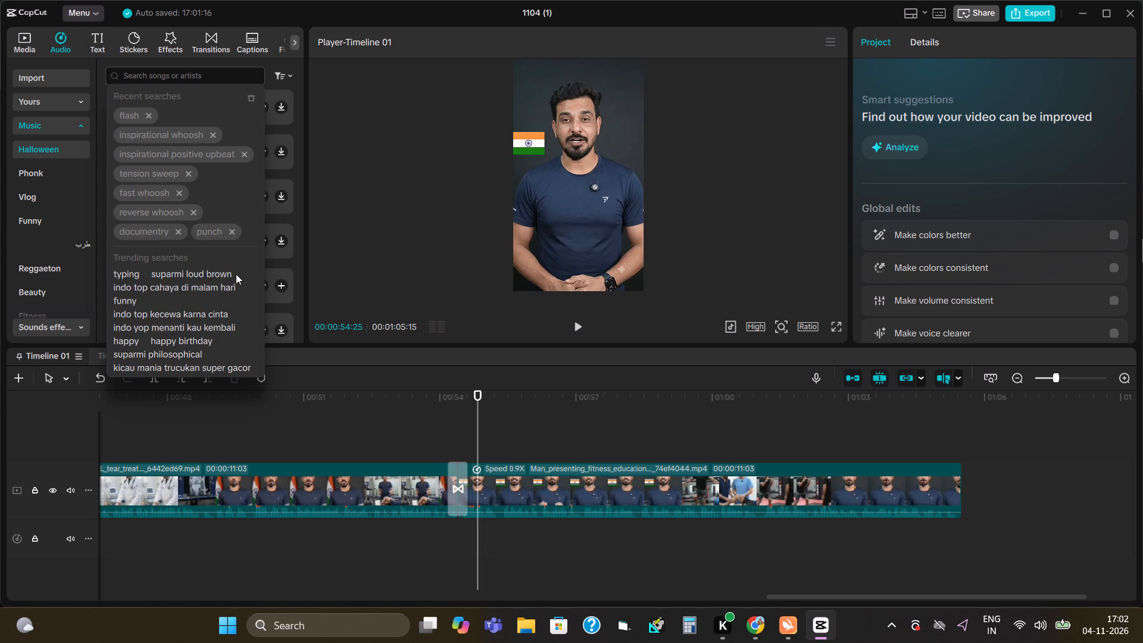
left_click(164, 235)
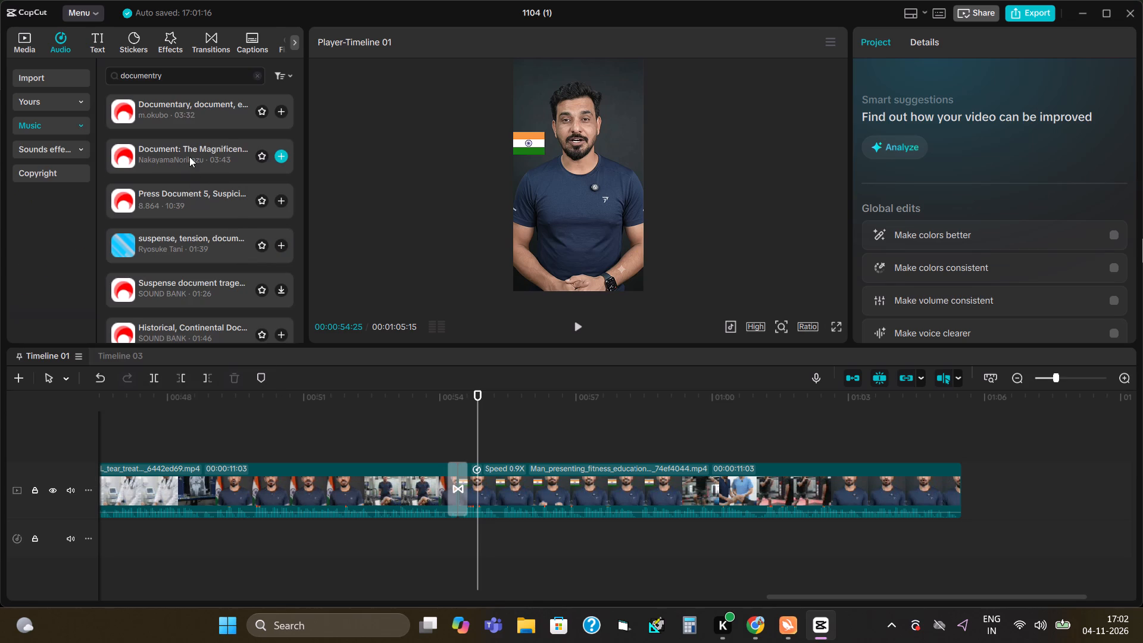
scroll(233, 230, "down", 4)
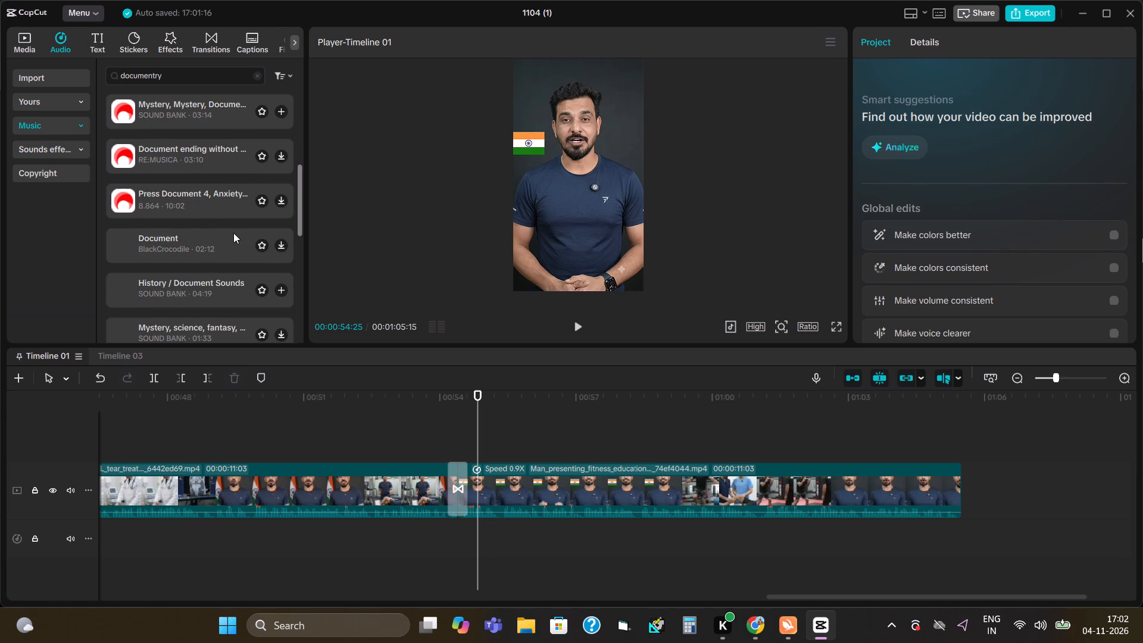
scroll(220, 232, "up", 7)
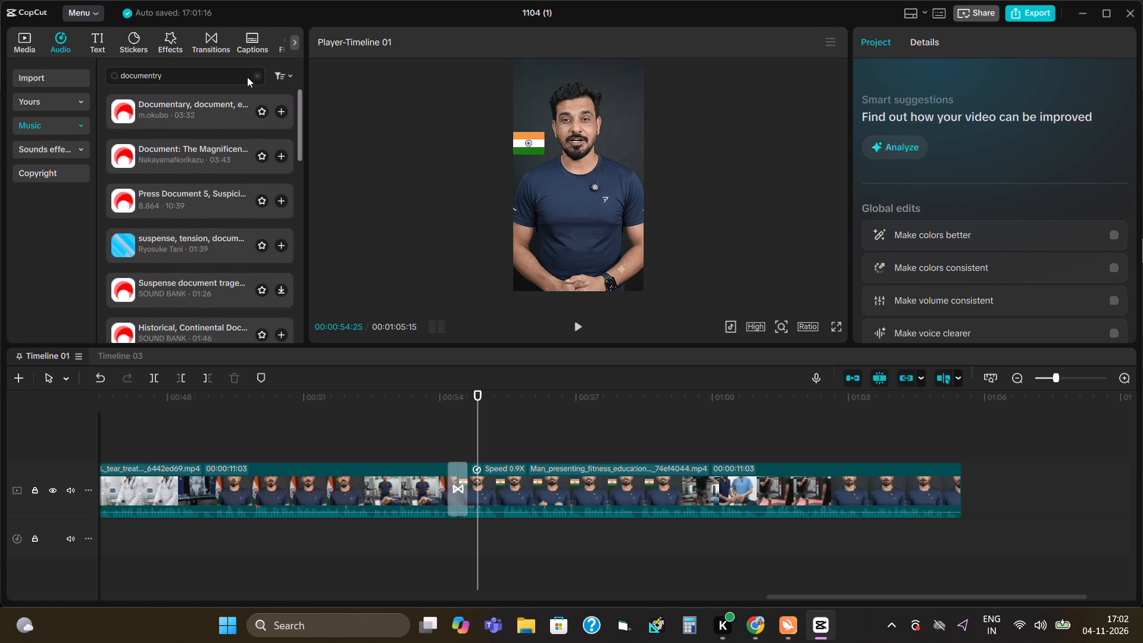
Search the music library for "quick" and audition Quick (sweep, broom), Quick Sweep Transition 2 and Quick action.
left_click(257, 76)
left_click(244, 80)
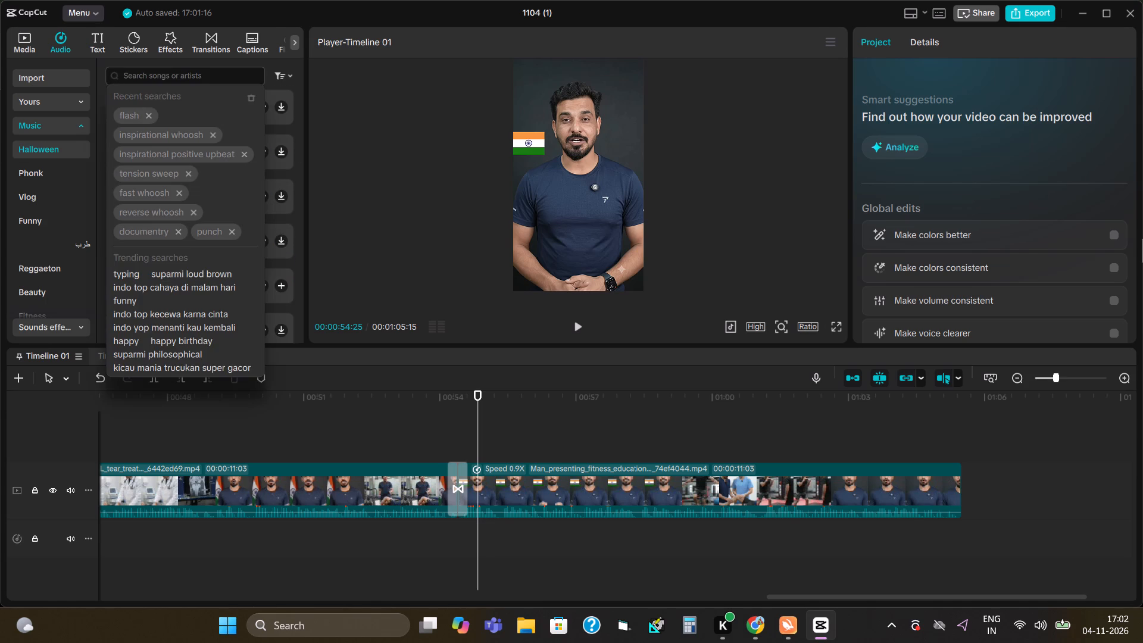
type("quick")
key("Return")
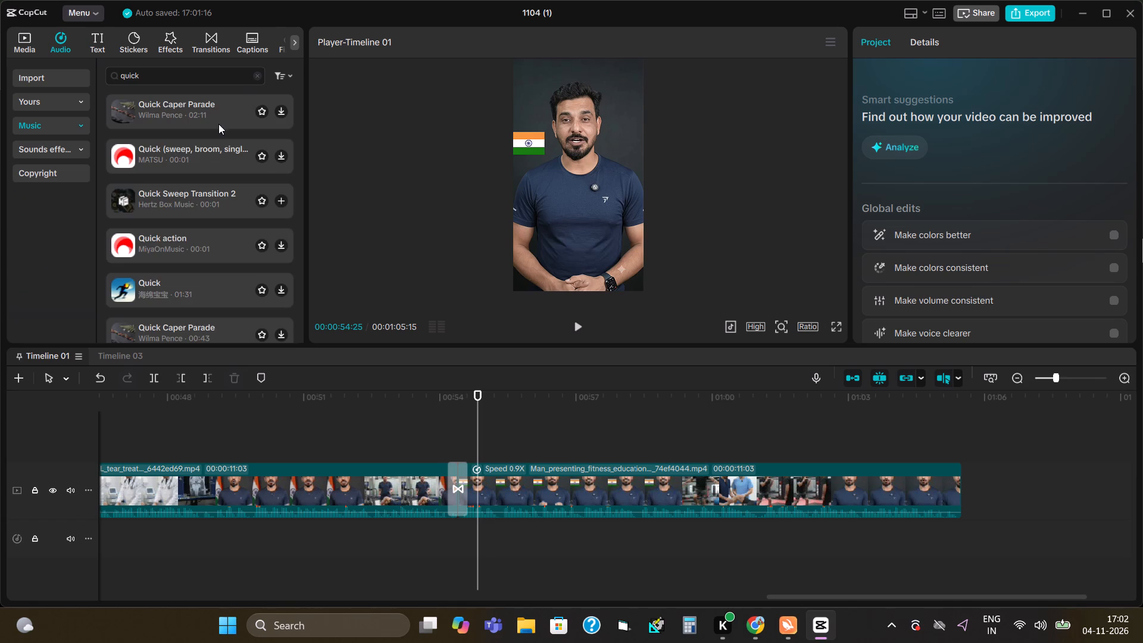
left_click(210, 156)
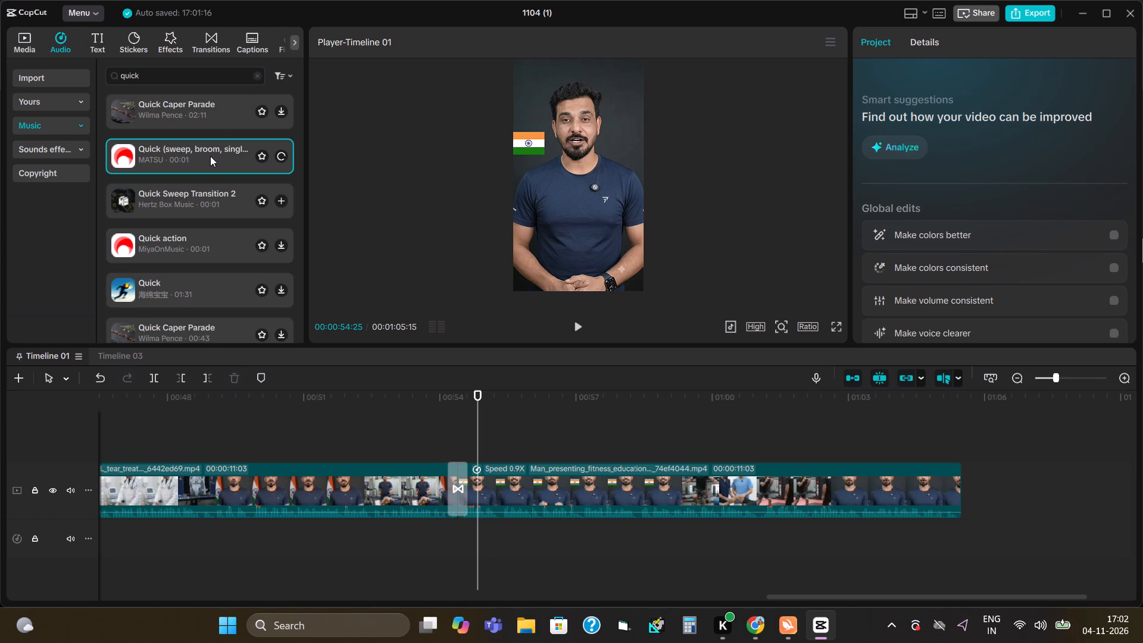
left_click(219, 206)
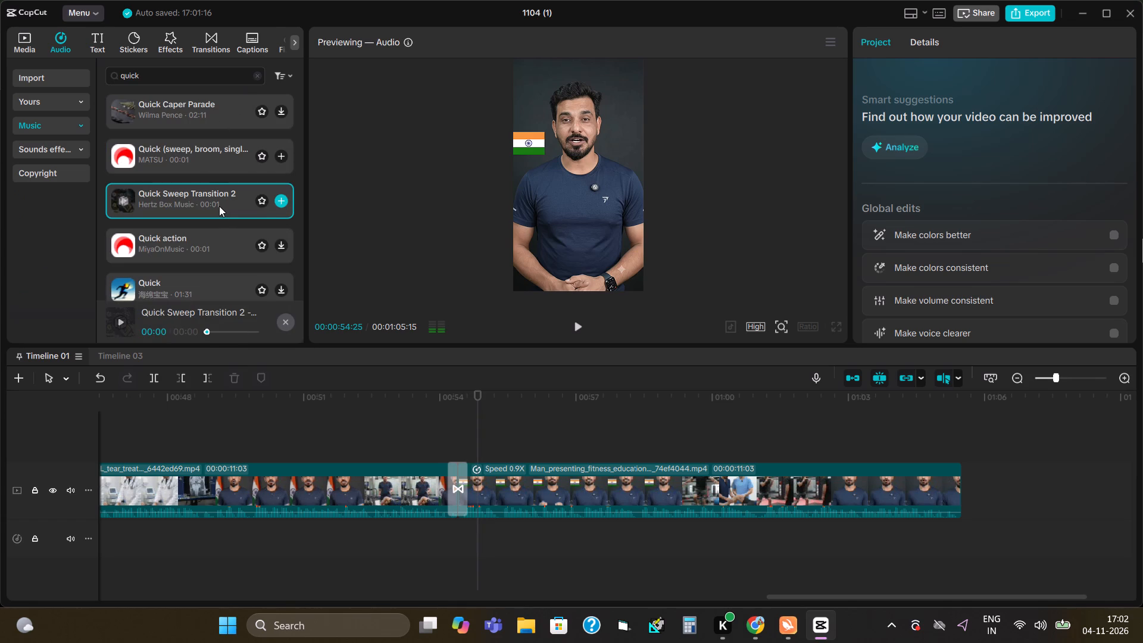
left_click(208, 244)
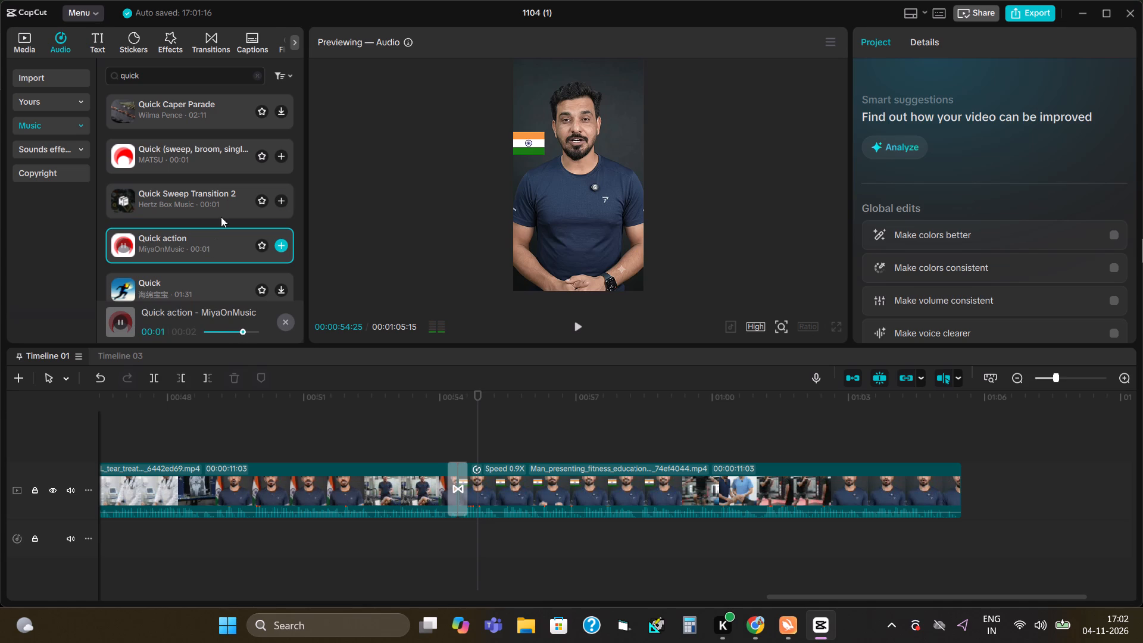
Add Quick Sweep Transition 2 to the audio track and align it directly beneath the fifth transition.
left_click(227, 199)
left_click_drag(224, 192, 414, 551)
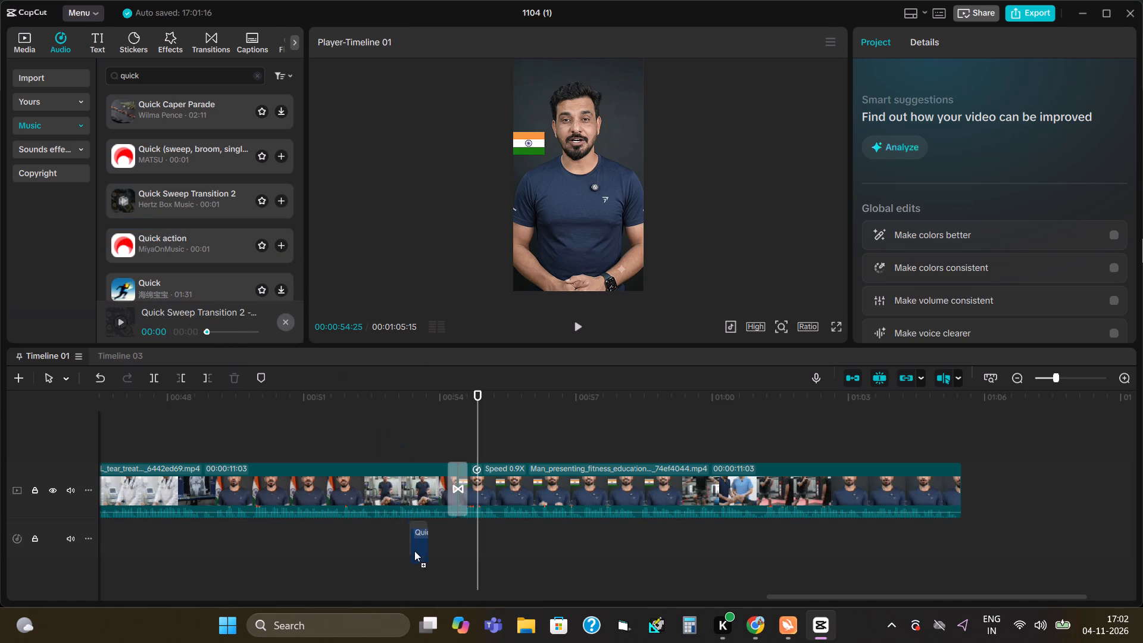
left_click_drag(414, 551, 449, 553)
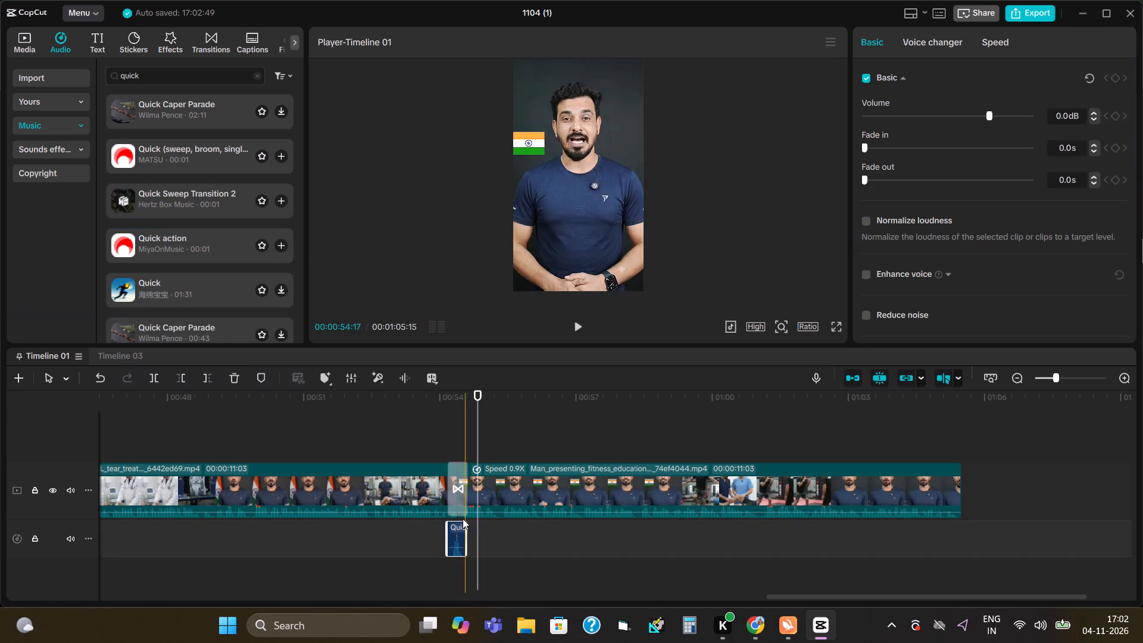
Set the volume of the sound effect beneath the fifth transition to -8 dB.
left_click(452, 528)
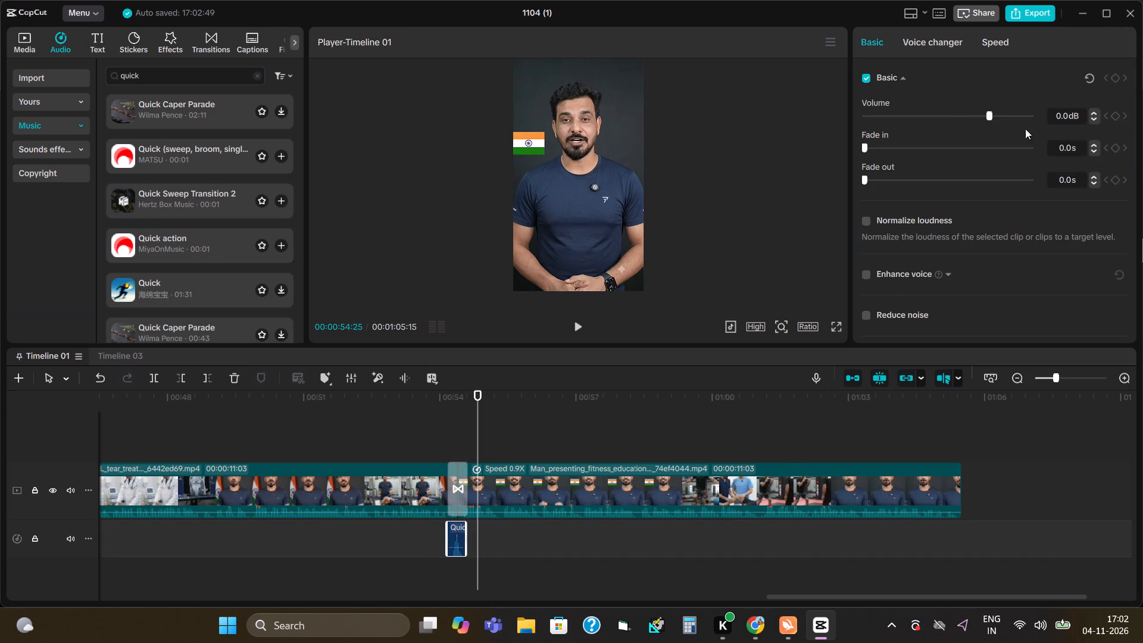
left_click_drag(1055, 114, 1078, 124)
key("minus")
key("8")
key("Return")
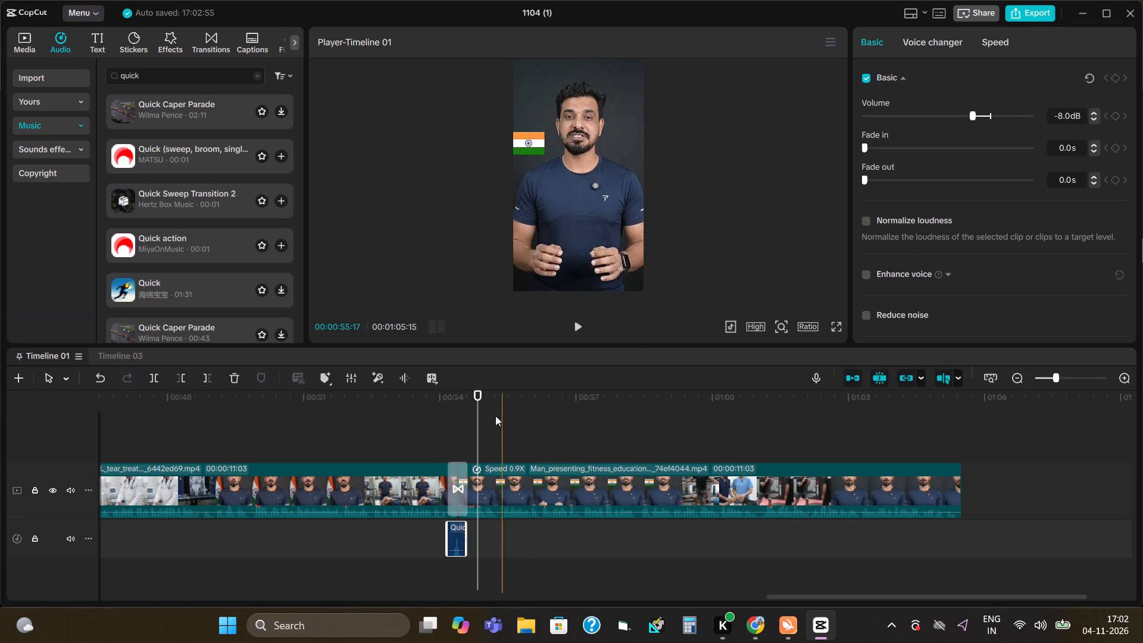
Play back the fifth transition with its sound effect, then the whole reel from the beginning.
left_click(441, 419)
left_click(580, 327)
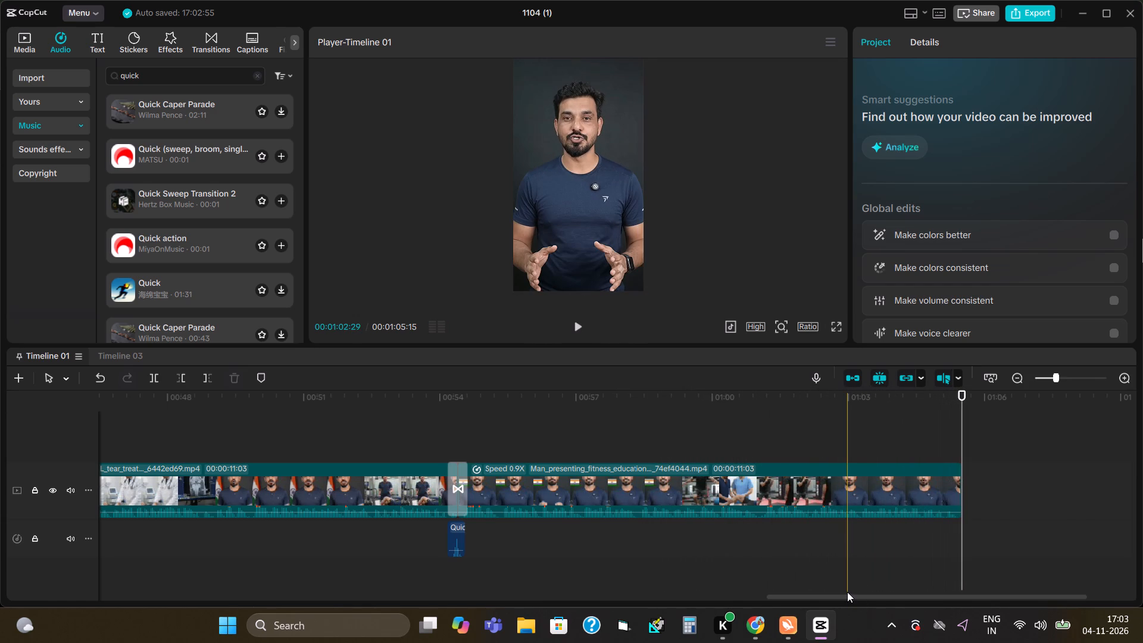
left_click(569, 330)
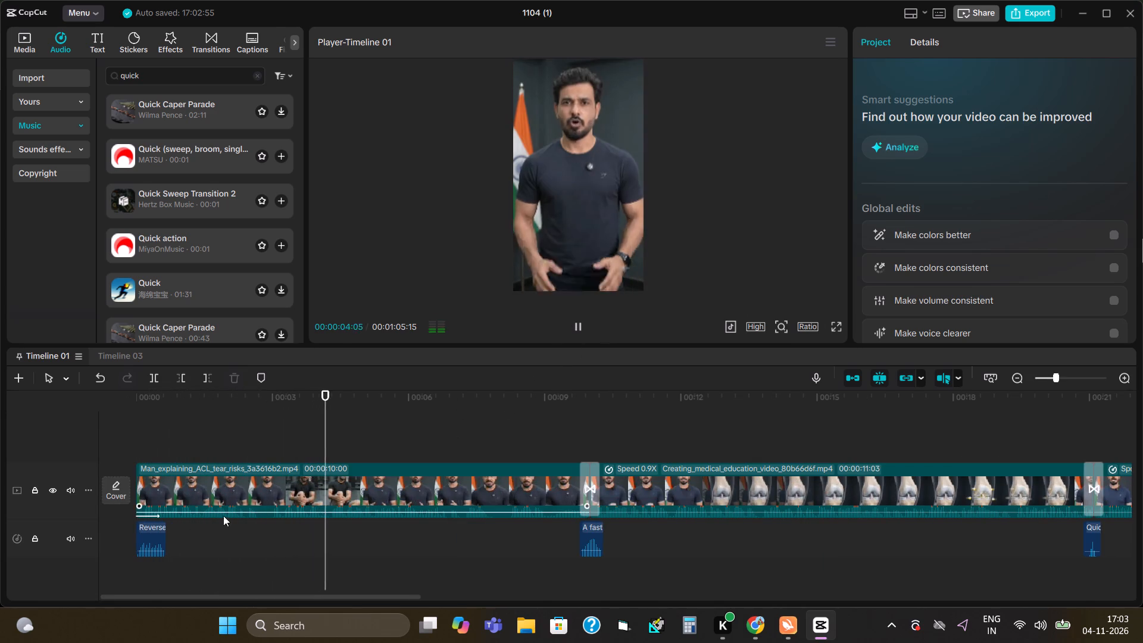
Normalize the loudness of the Reverse sound effect at the very start of the reel.
left_click(158, 535)
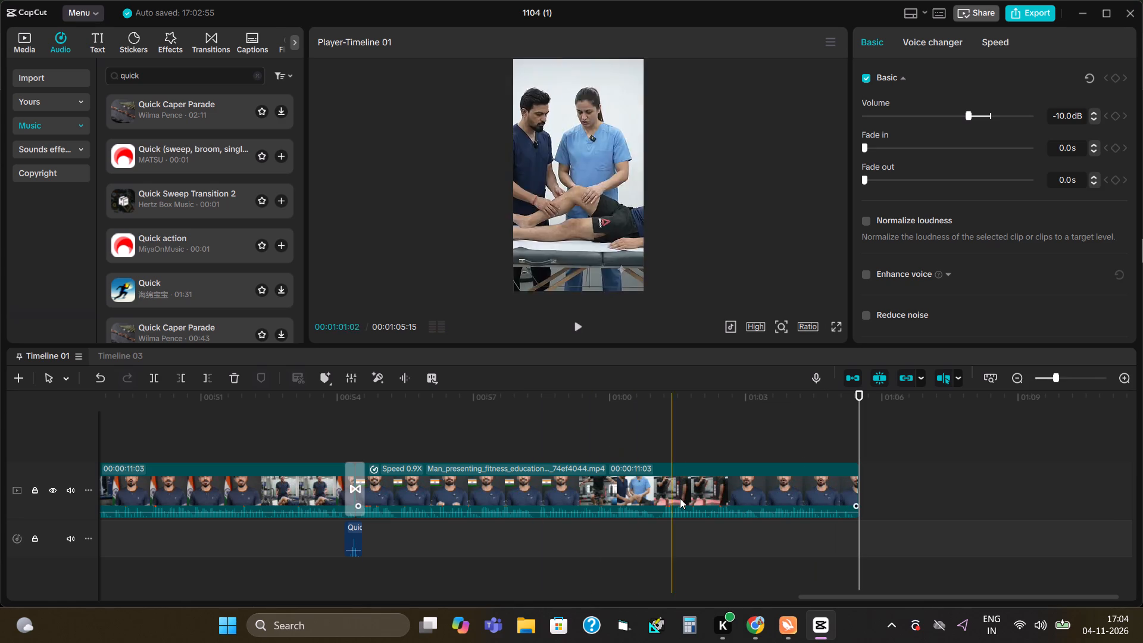
left_click_drag(815, 595, 458, 580)
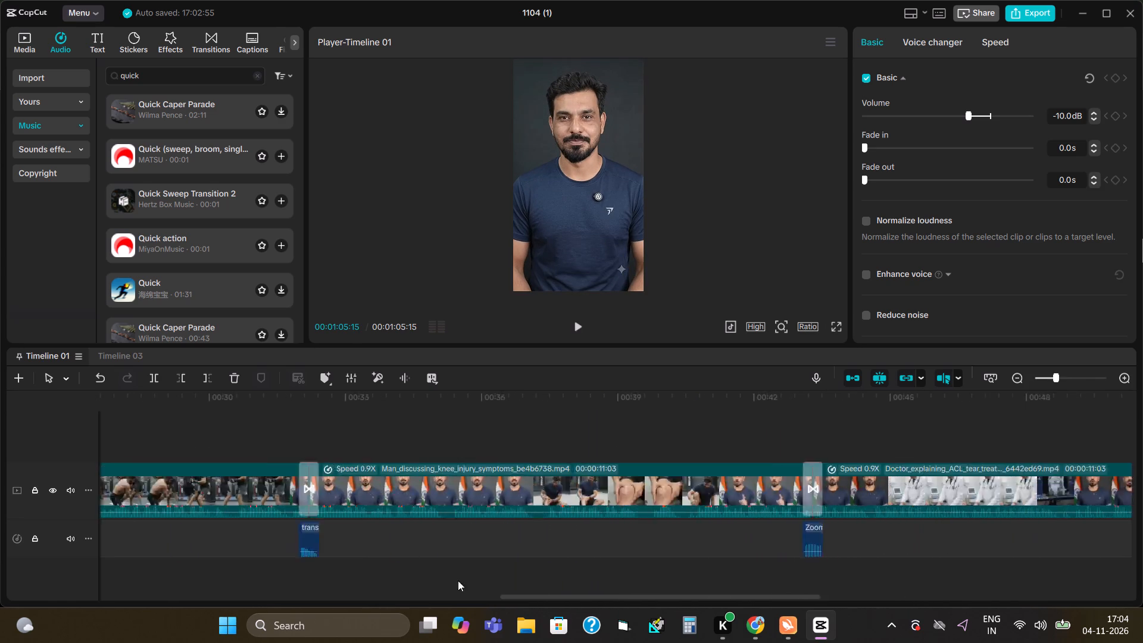
left_click_drag(458, 580, 58, 583)
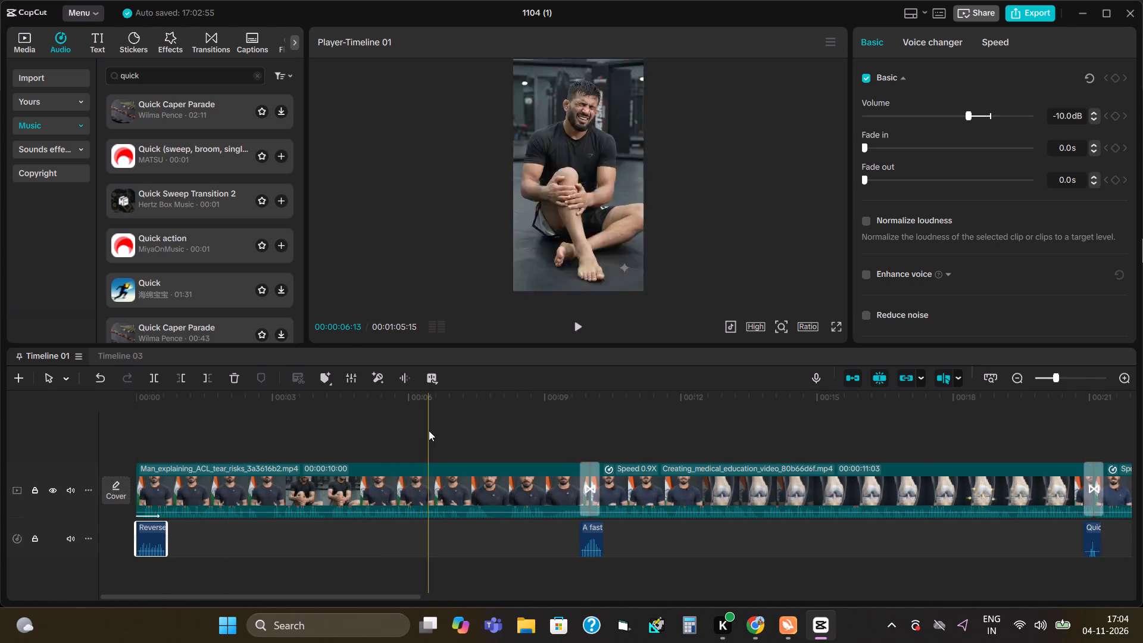
left_click(354, 377)
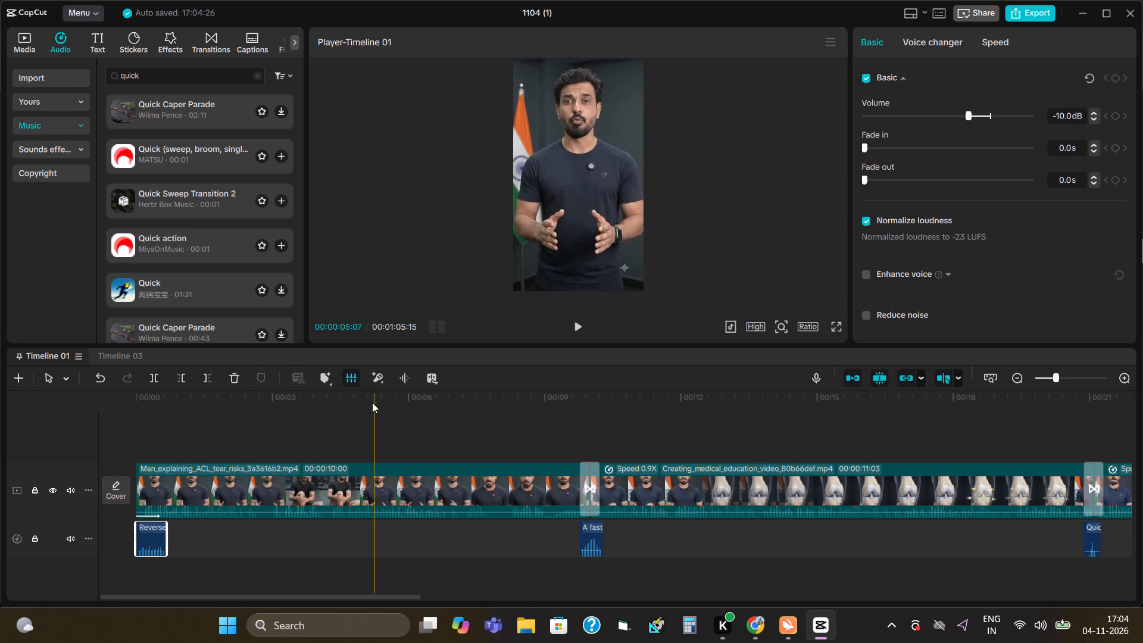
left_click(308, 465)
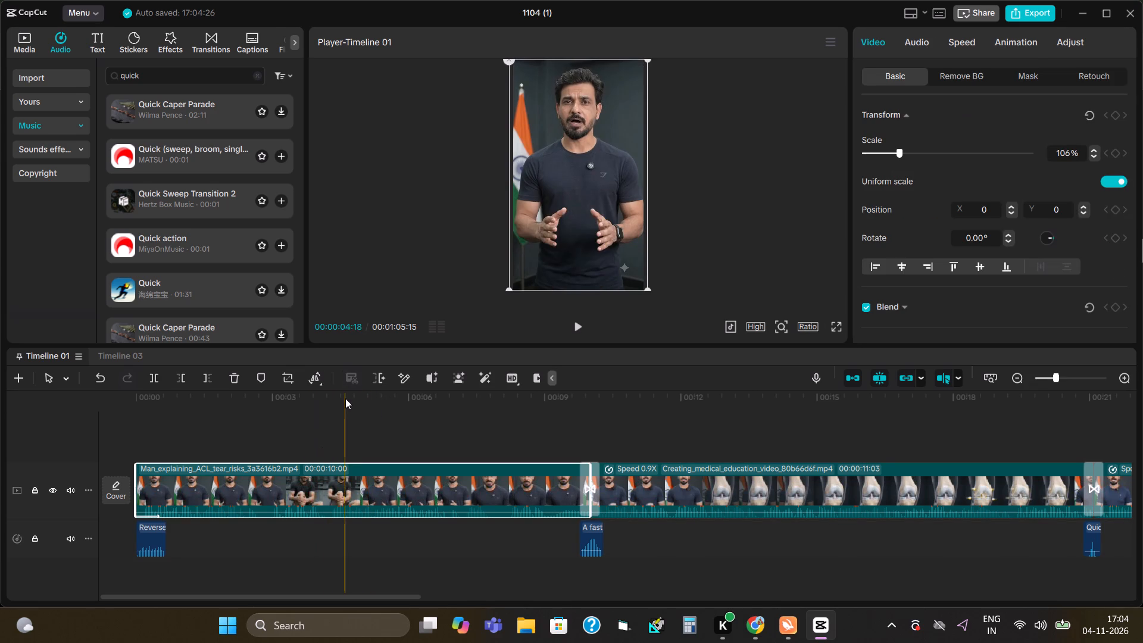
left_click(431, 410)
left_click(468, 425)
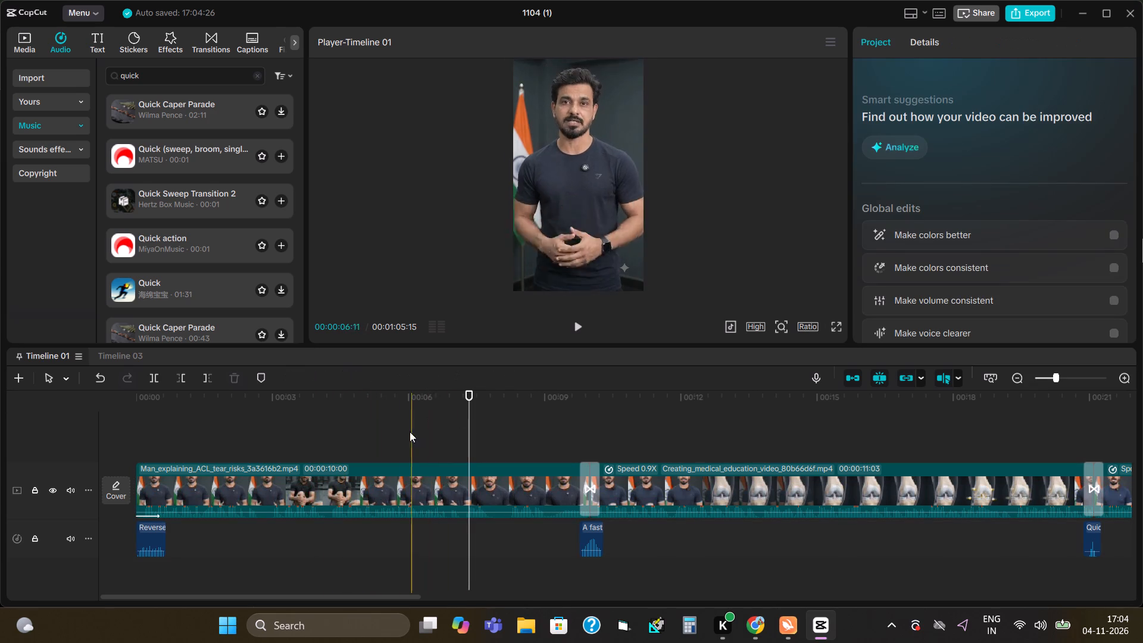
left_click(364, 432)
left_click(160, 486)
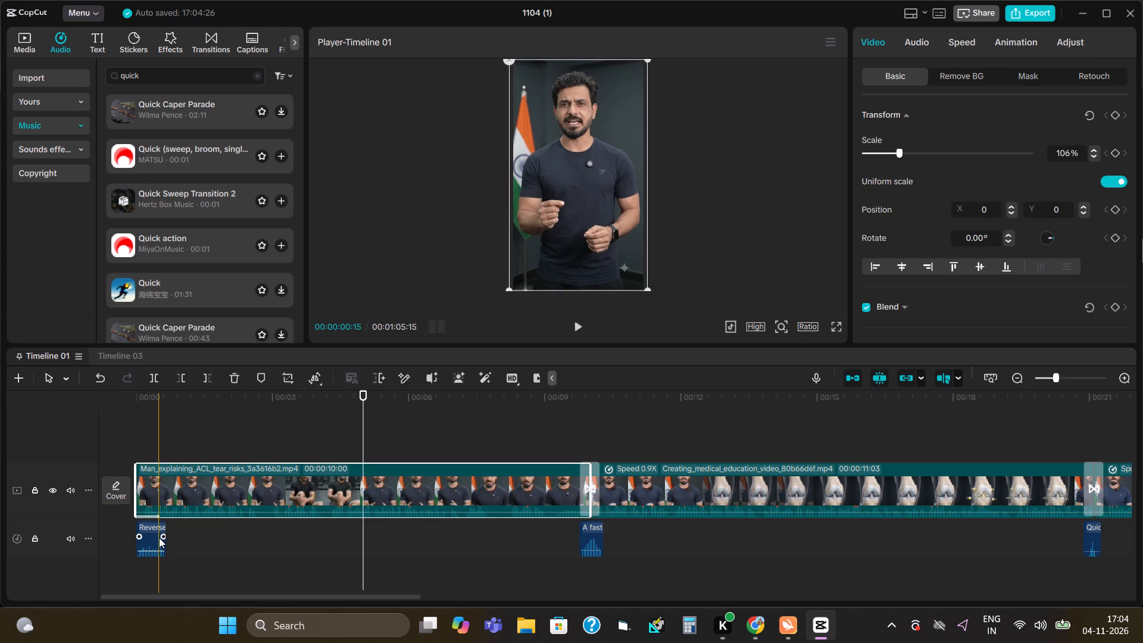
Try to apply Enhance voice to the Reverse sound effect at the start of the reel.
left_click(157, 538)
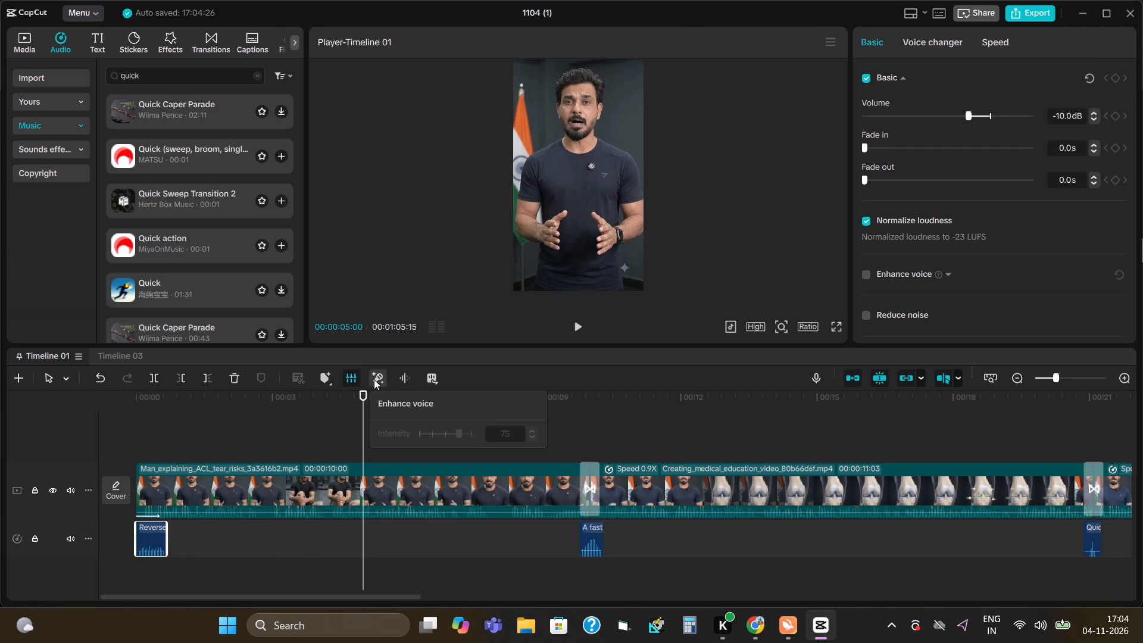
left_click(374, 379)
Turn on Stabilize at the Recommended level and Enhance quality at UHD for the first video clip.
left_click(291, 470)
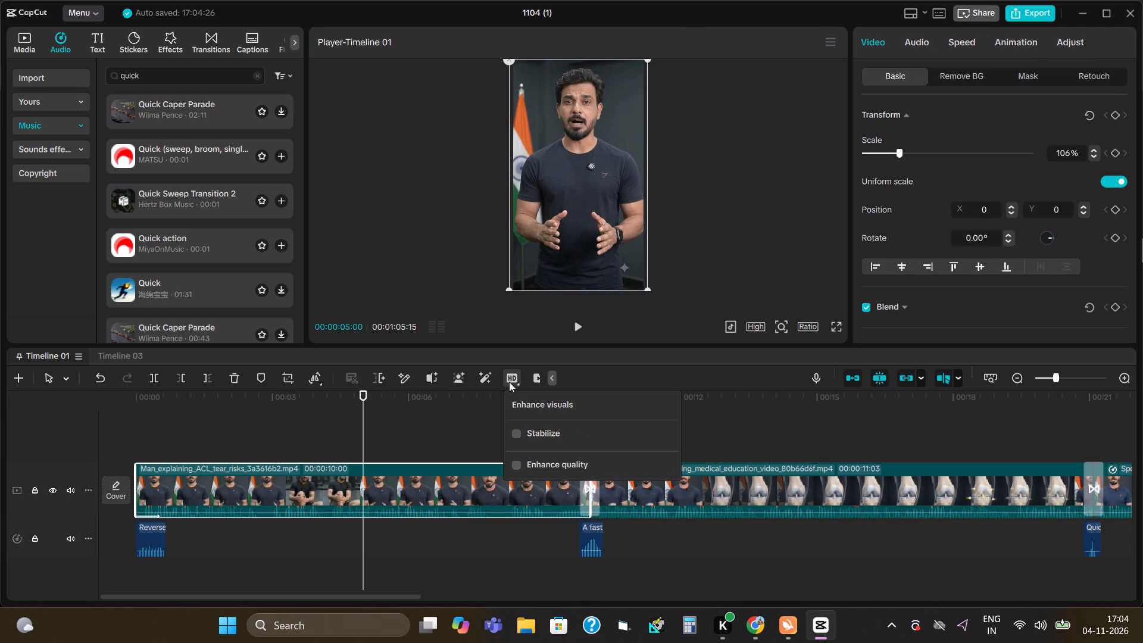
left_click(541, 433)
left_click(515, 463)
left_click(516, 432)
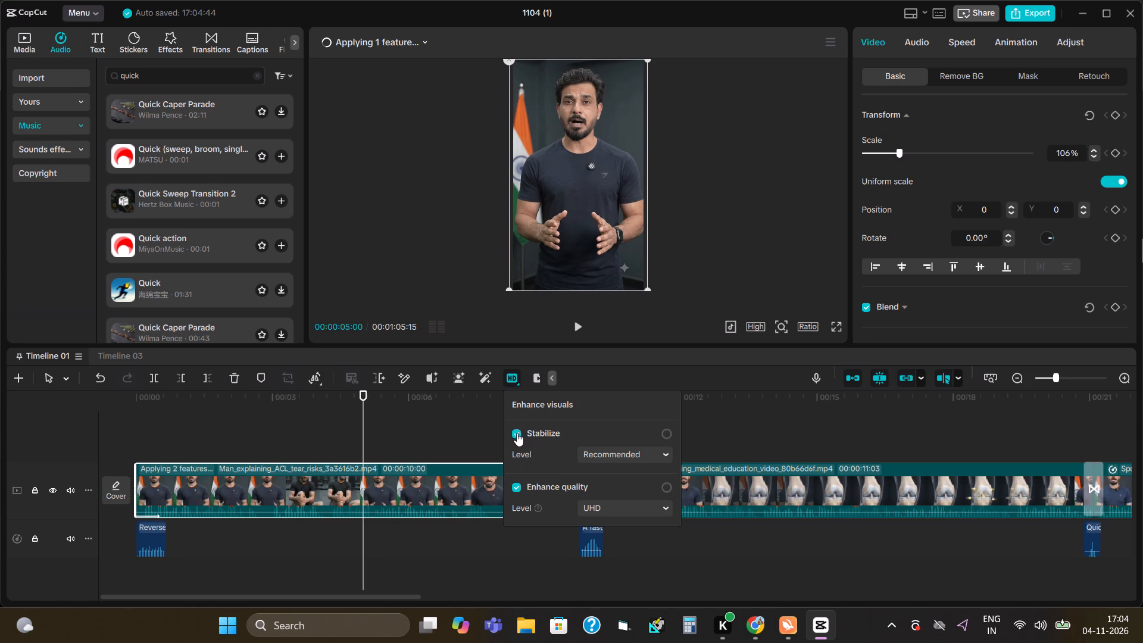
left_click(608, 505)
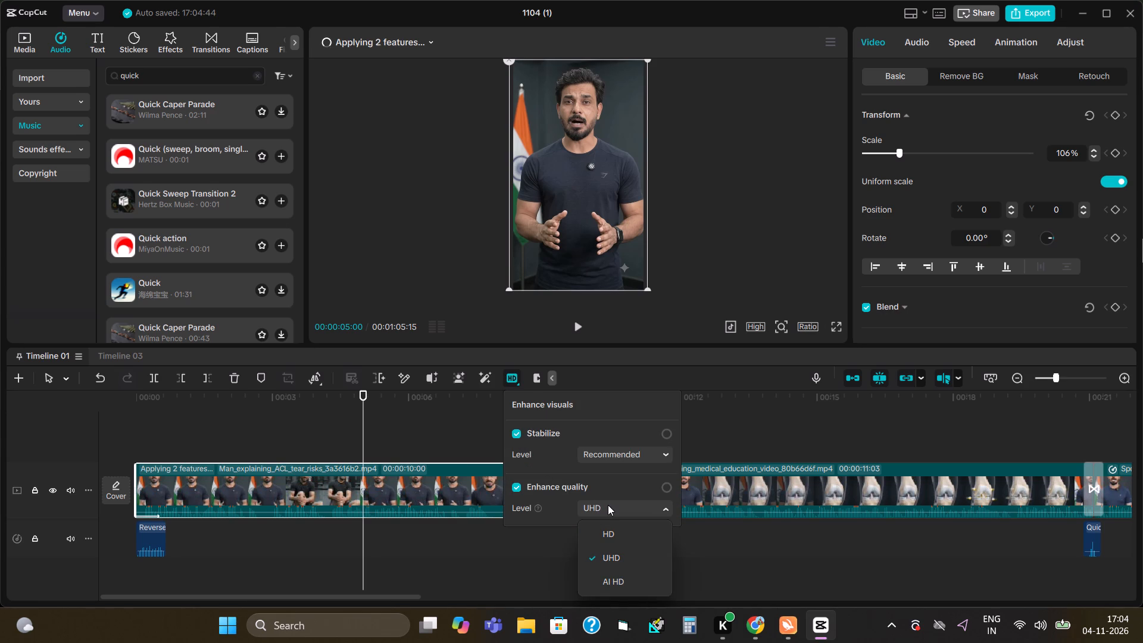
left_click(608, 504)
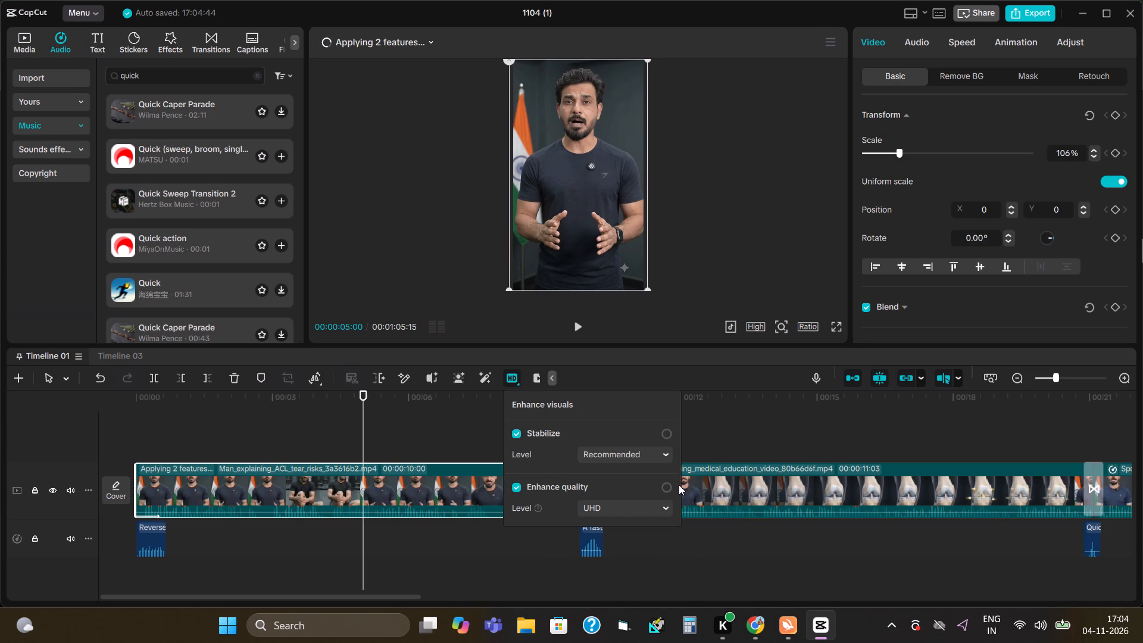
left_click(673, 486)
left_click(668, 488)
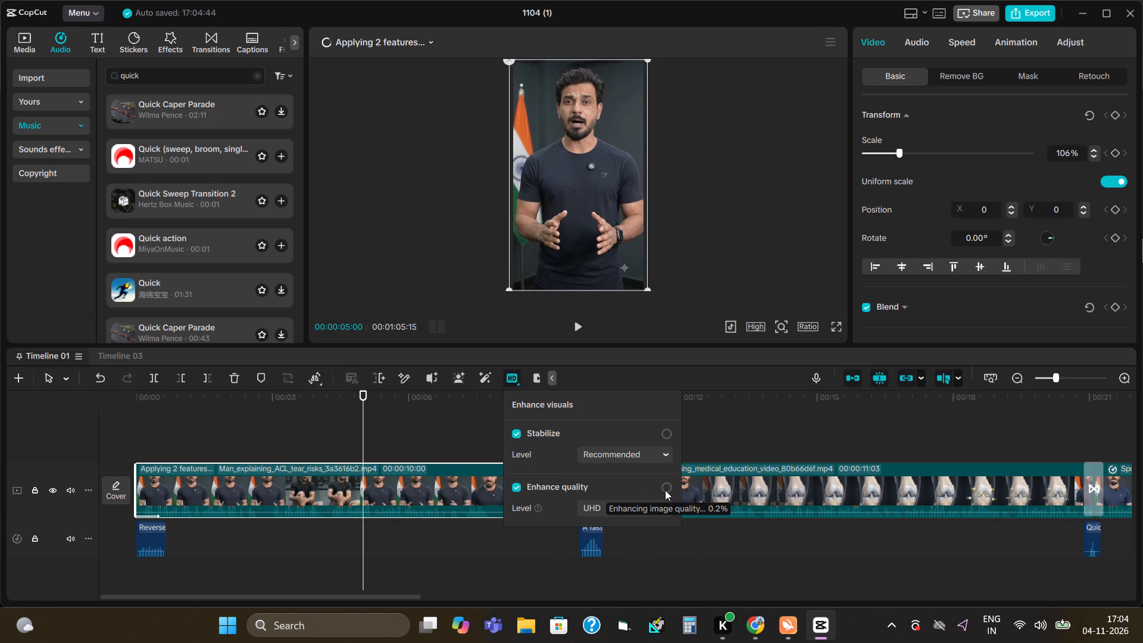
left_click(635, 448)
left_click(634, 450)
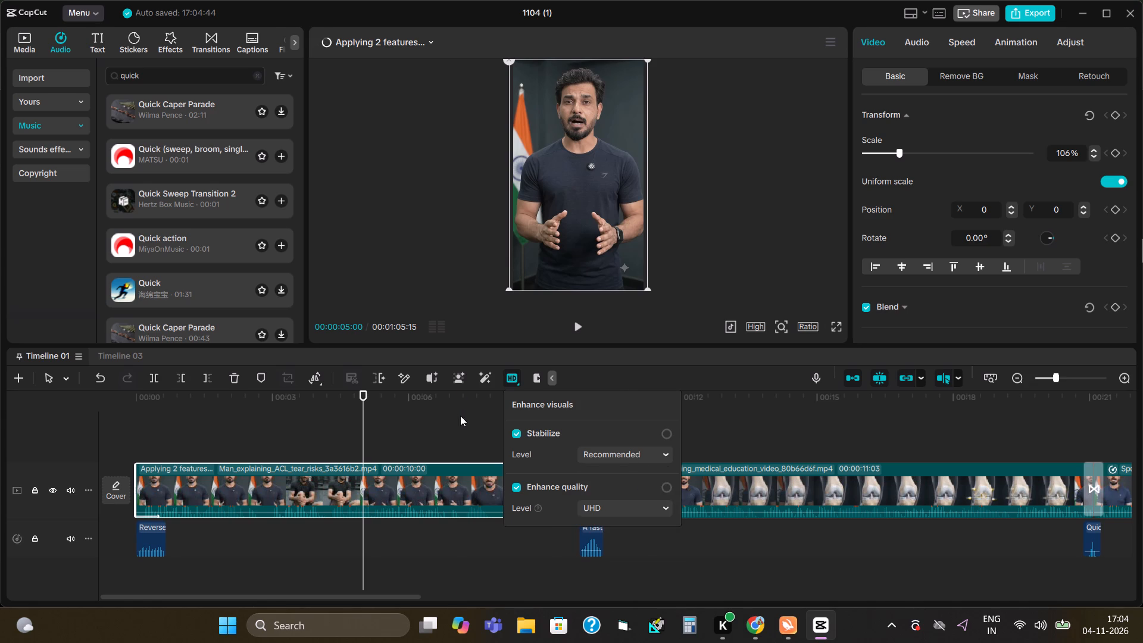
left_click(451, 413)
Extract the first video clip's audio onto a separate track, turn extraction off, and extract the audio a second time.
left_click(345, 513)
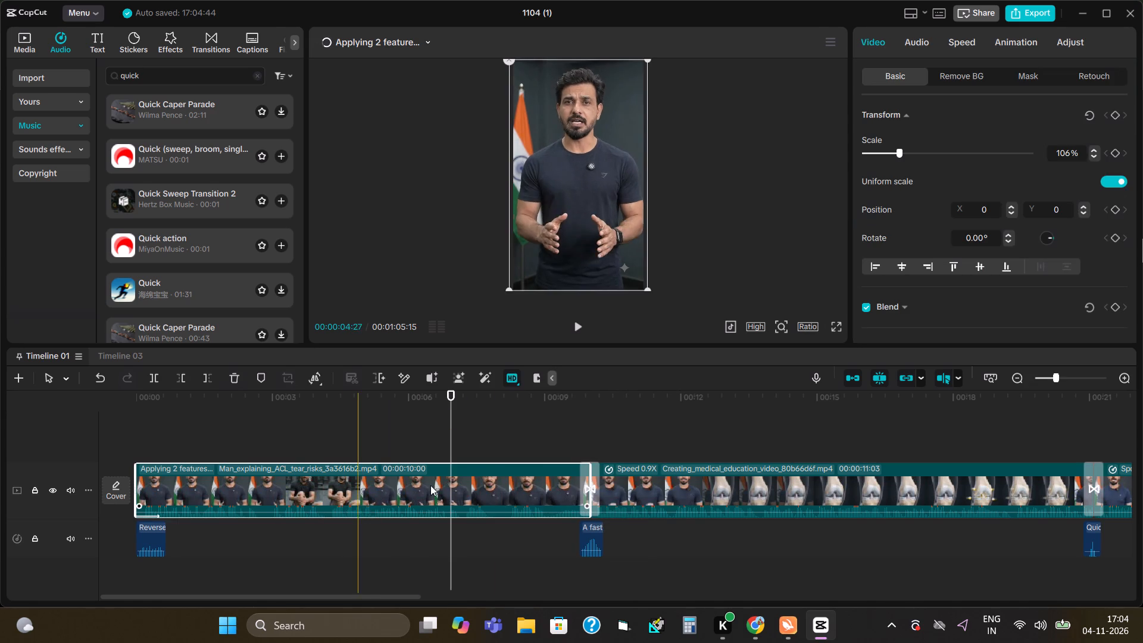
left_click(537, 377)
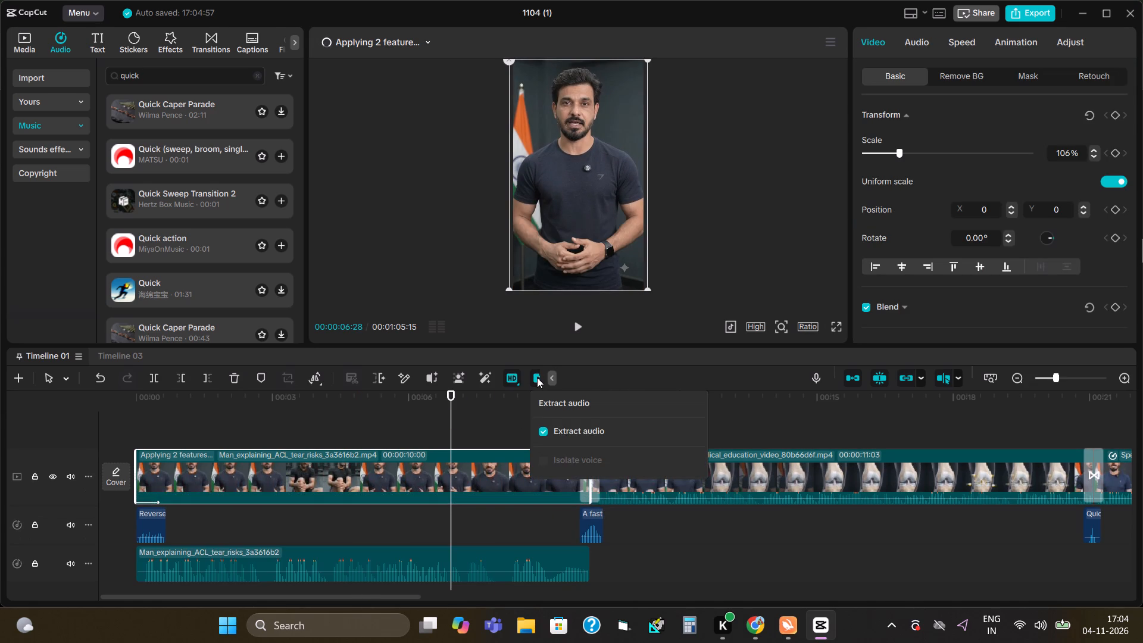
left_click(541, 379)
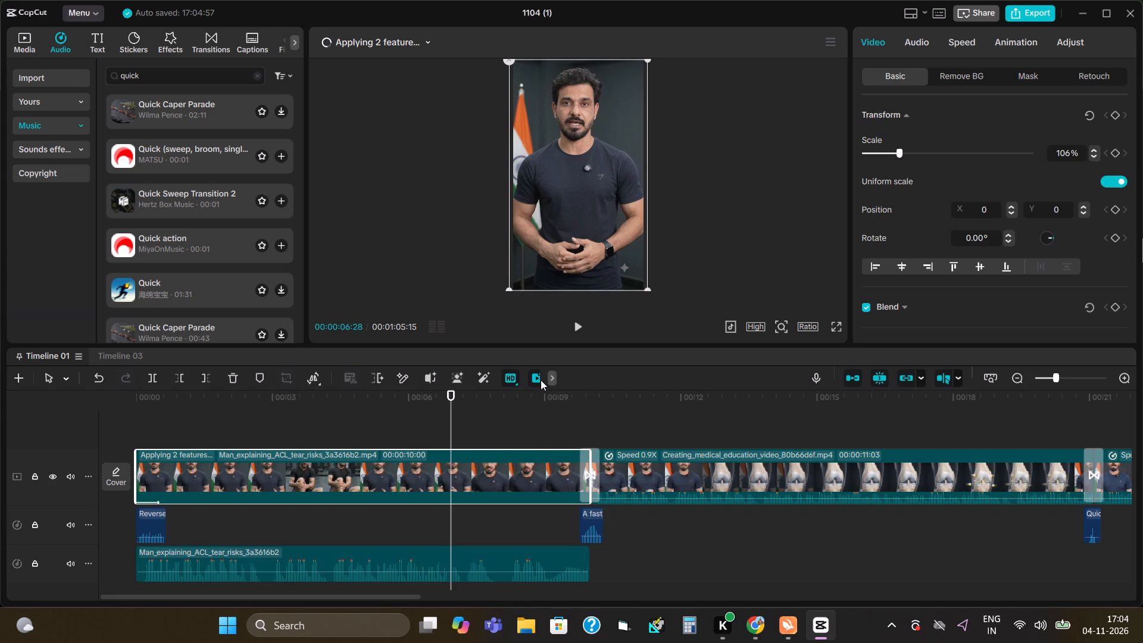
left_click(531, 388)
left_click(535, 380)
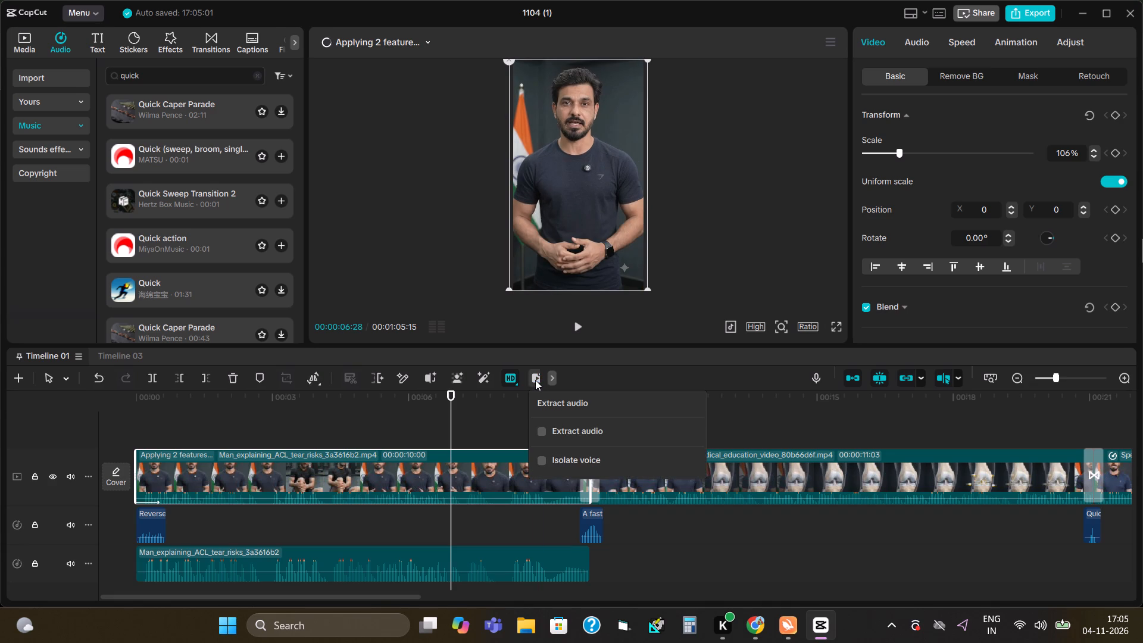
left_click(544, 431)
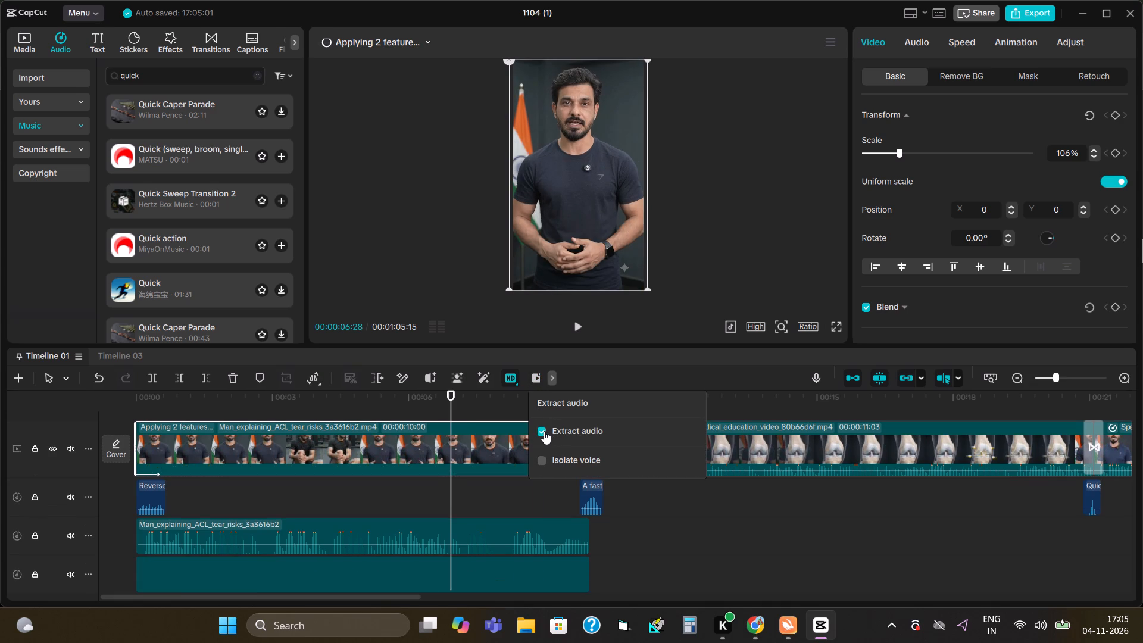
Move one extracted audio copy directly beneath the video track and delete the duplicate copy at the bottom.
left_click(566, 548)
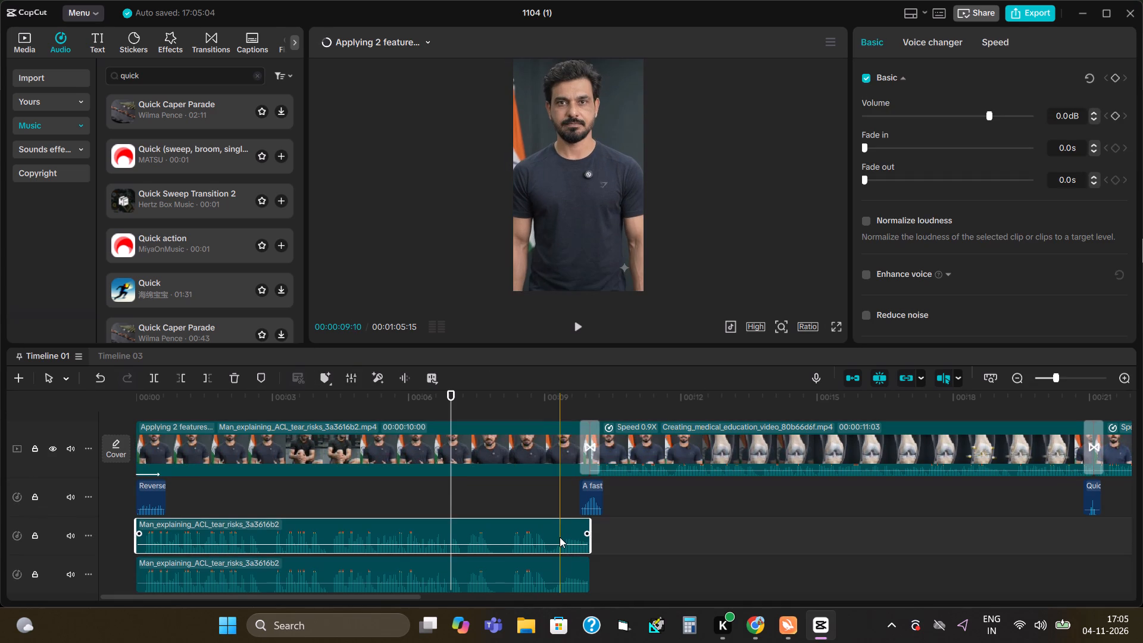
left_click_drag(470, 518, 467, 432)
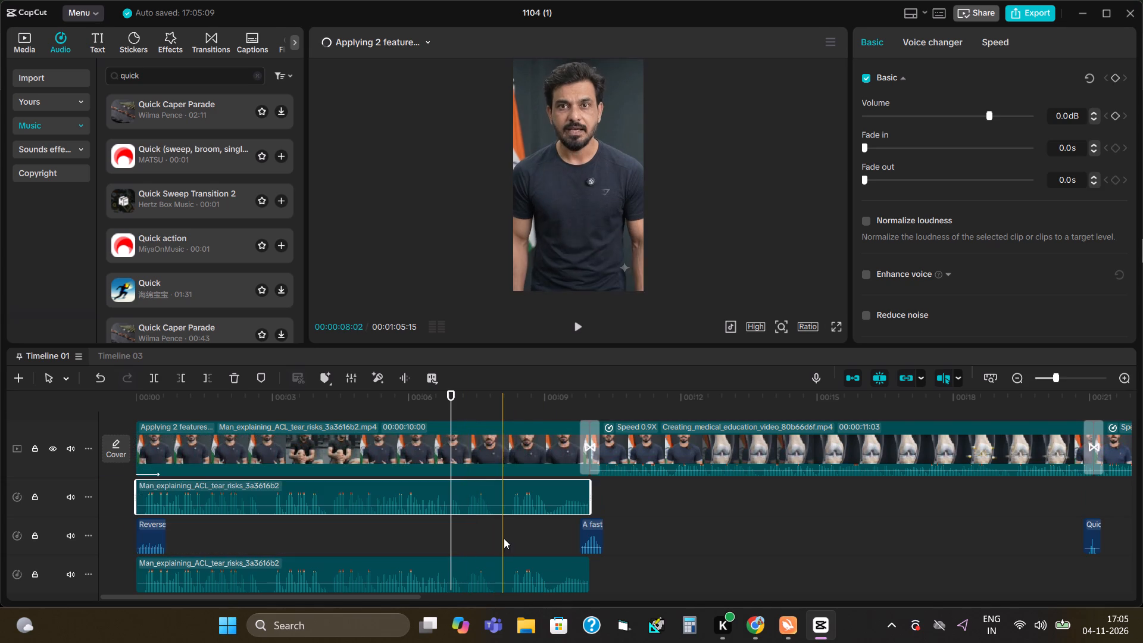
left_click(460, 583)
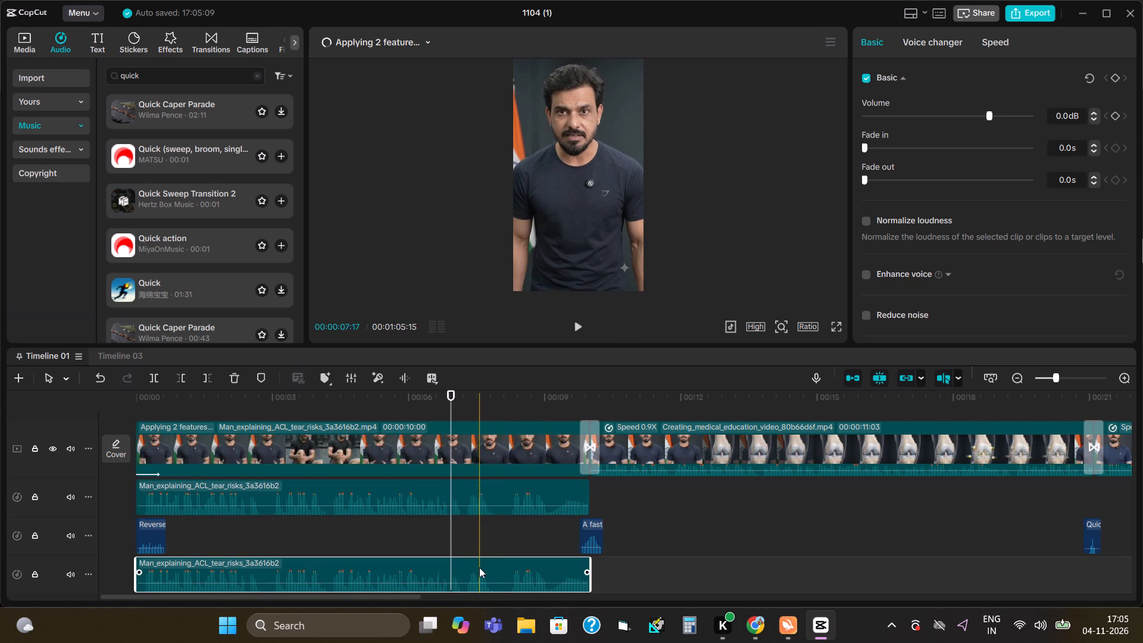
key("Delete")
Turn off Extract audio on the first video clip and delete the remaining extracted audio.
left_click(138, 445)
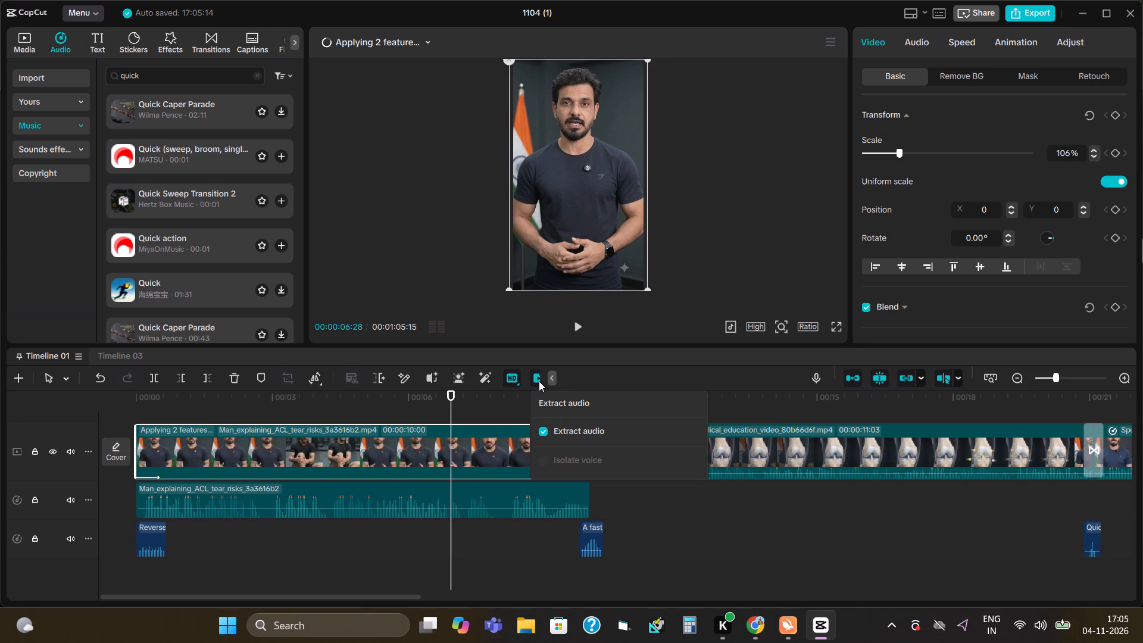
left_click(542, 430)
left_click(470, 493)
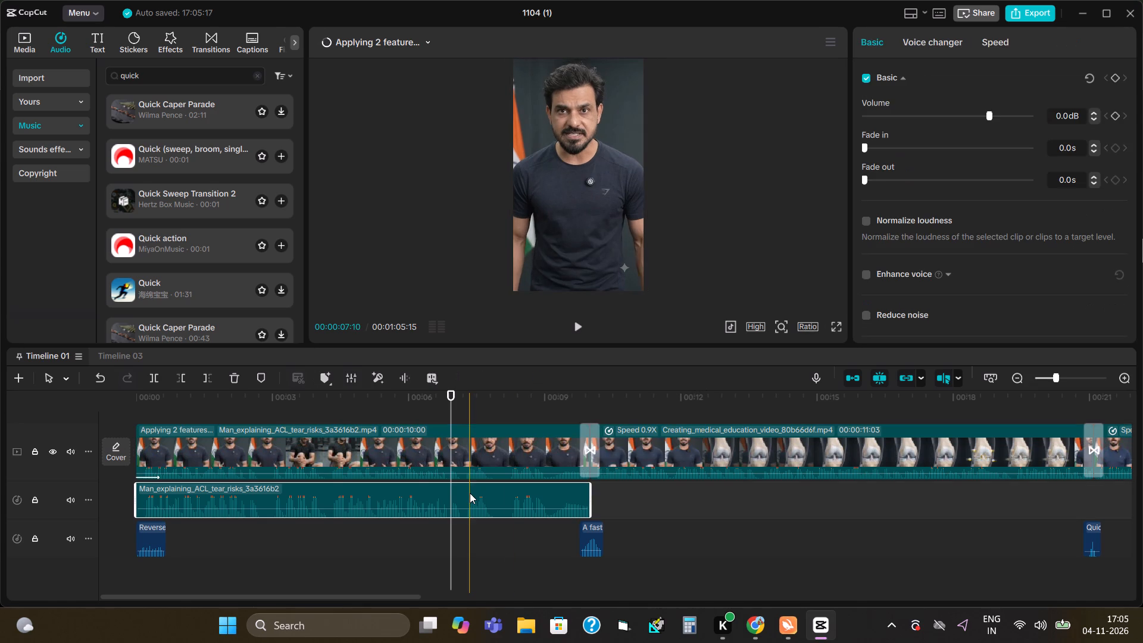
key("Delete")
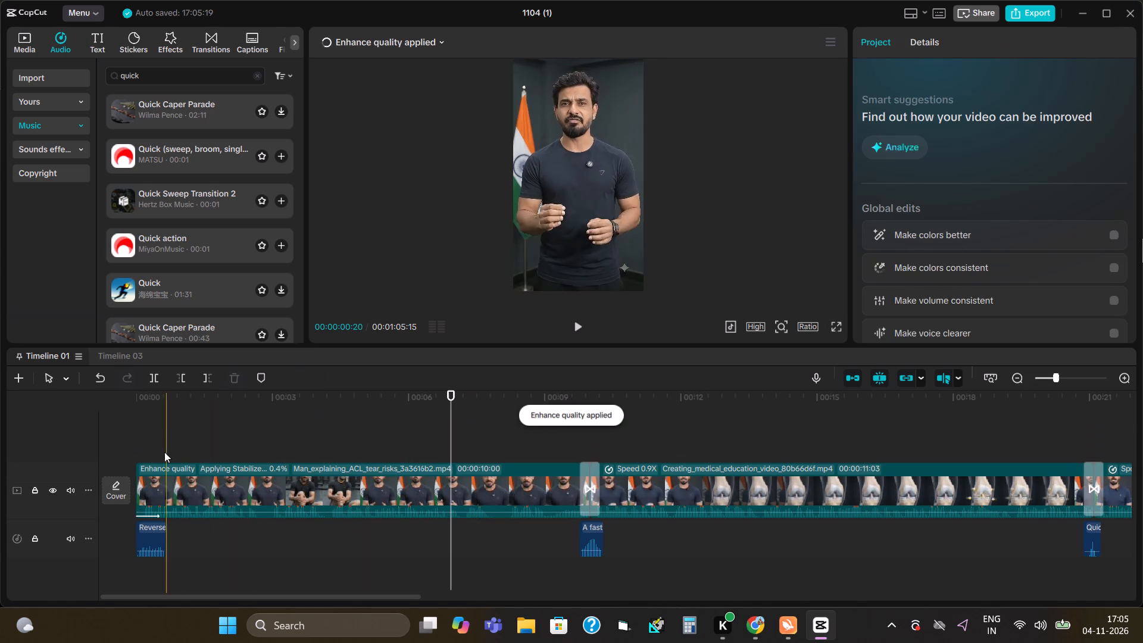
Play the reel from the beginning to review the first clip.
left_click(138, 446)
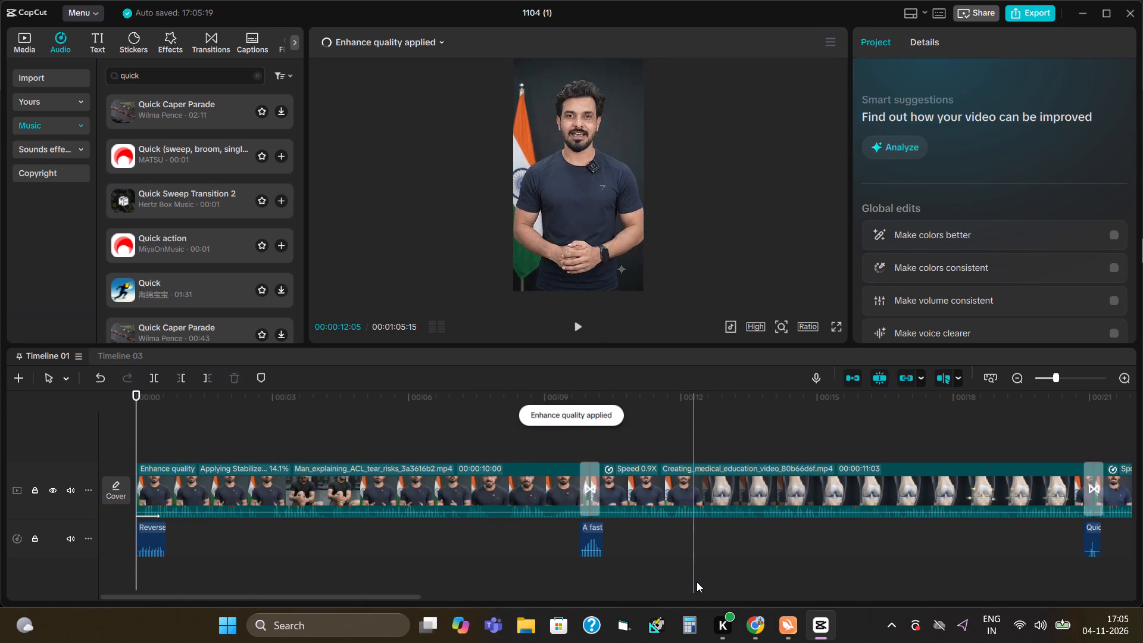
left_click(573, 333)
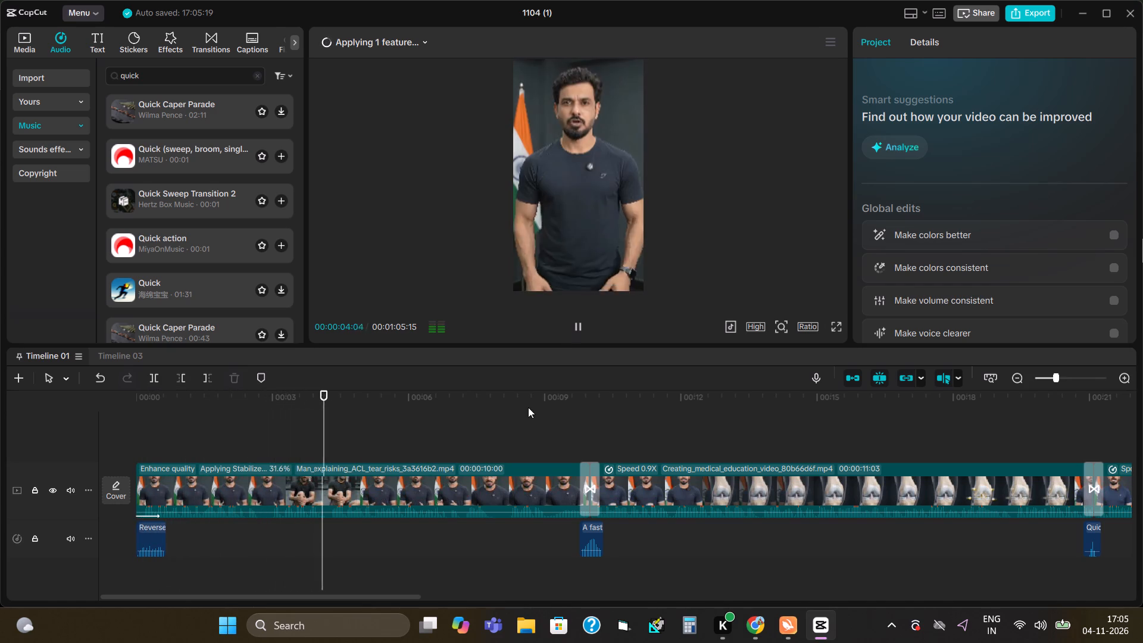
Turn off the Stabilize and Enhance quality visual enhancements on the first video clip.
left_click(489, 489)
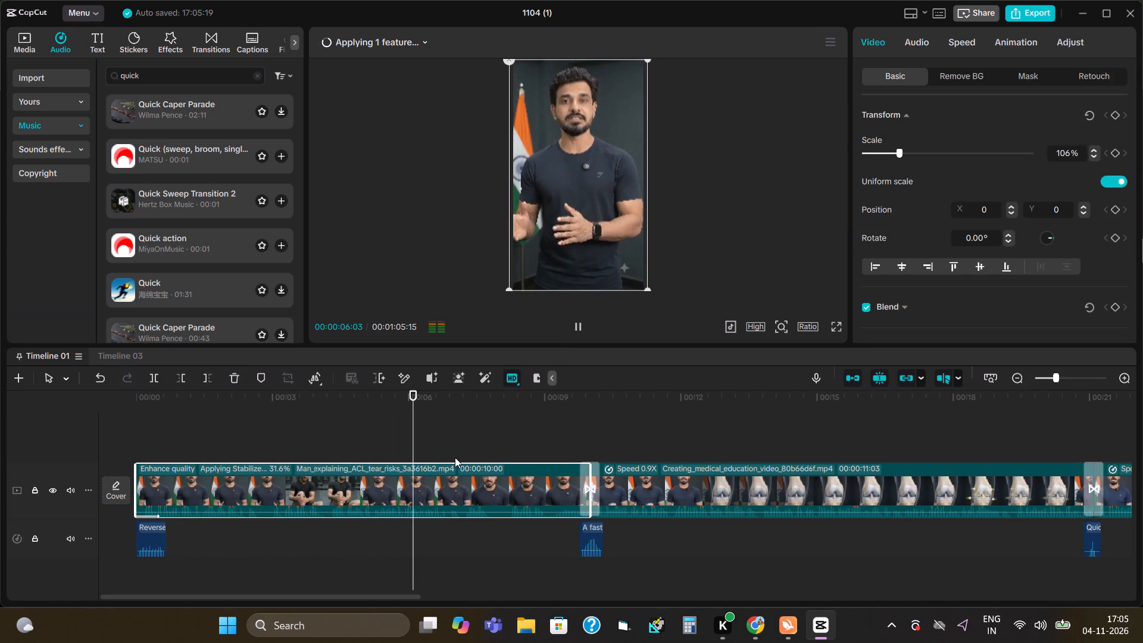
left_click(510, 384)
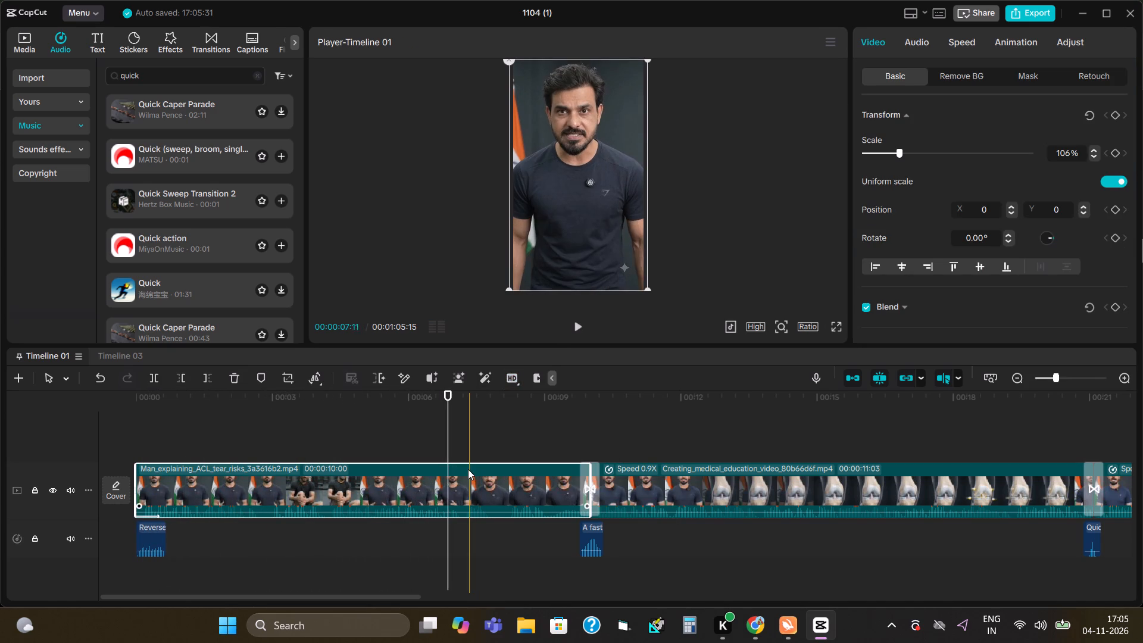
Play the reel from about seven seconds into the first clip to review it.
left_click(467, 471)
left_click(582, 327)
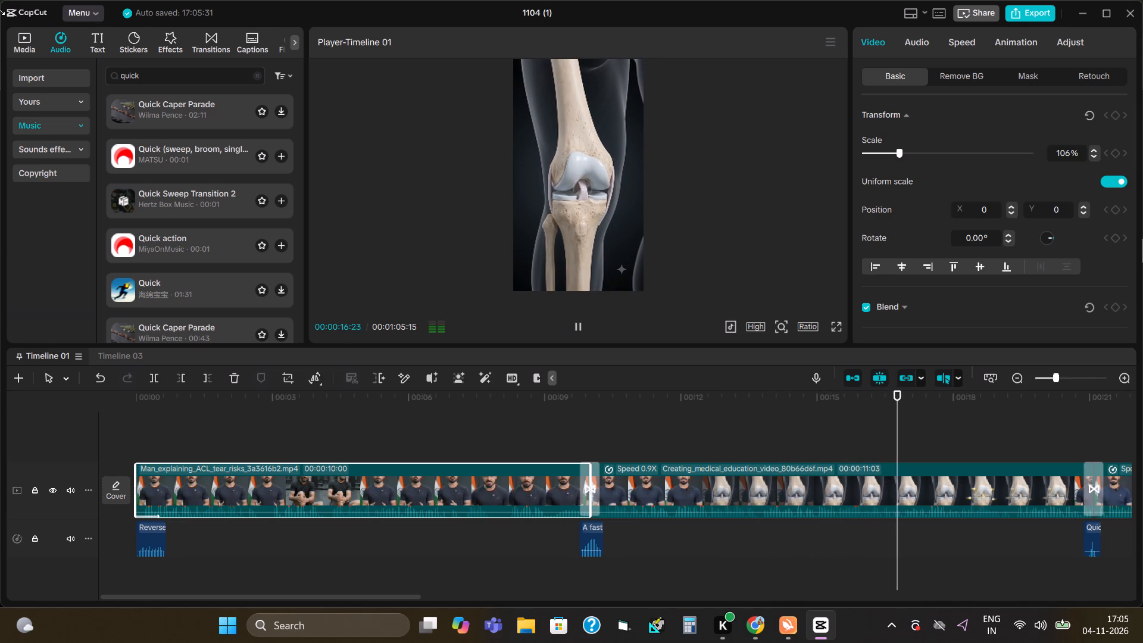
Browse the adjustment LUTs and preview FG_CineDrama, the CineT…ge2 LUT and FG_CineCold on the MMA knee-injury clip.
left_click(291, 40)
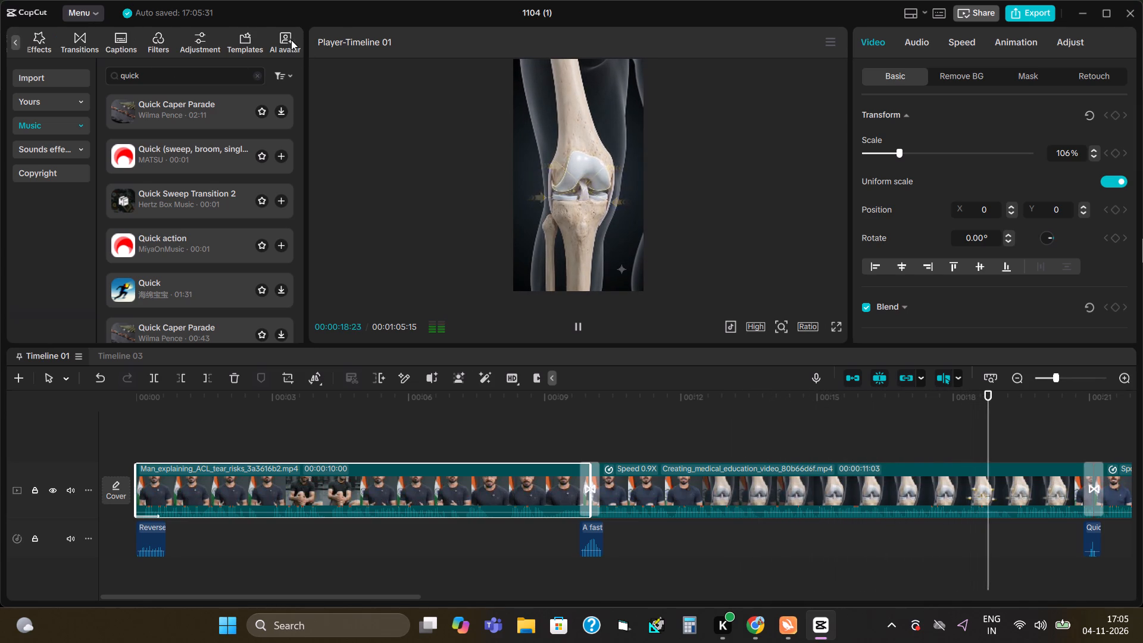
left_click(205, 43)
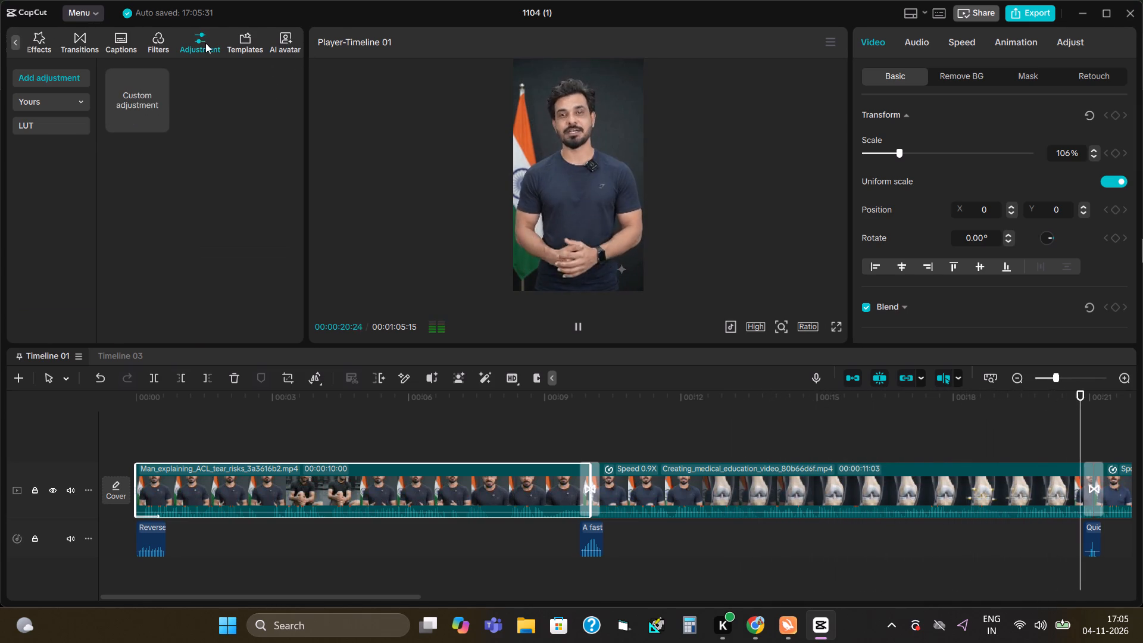
left_click(82, 105)
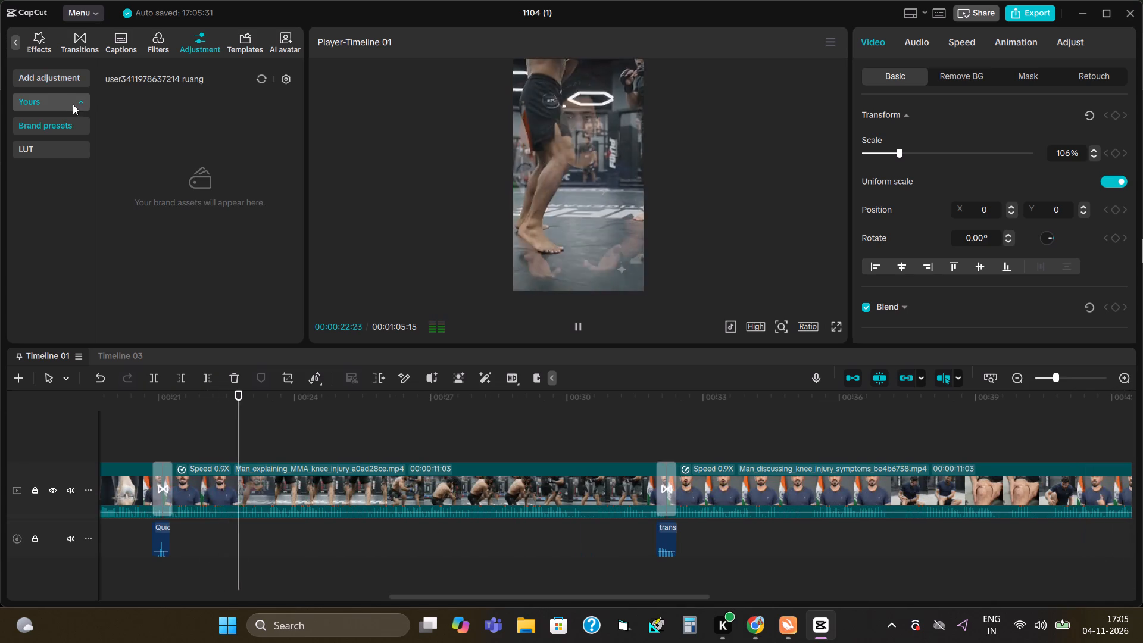
left_click(68, 76)
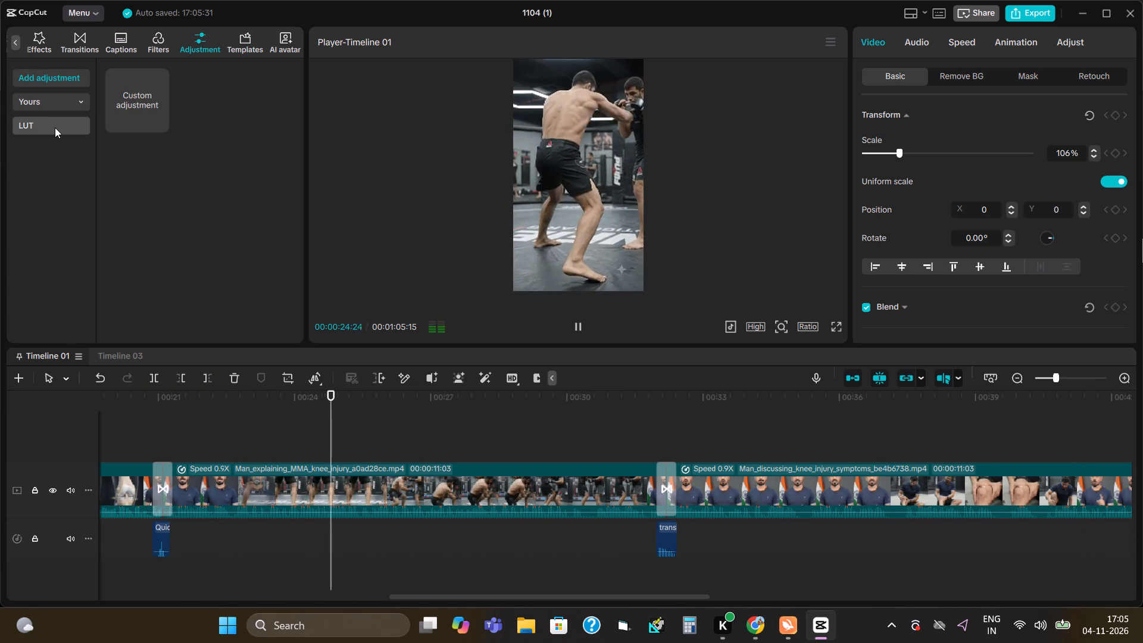
left_click(55, 129)
left_click(139, 194)
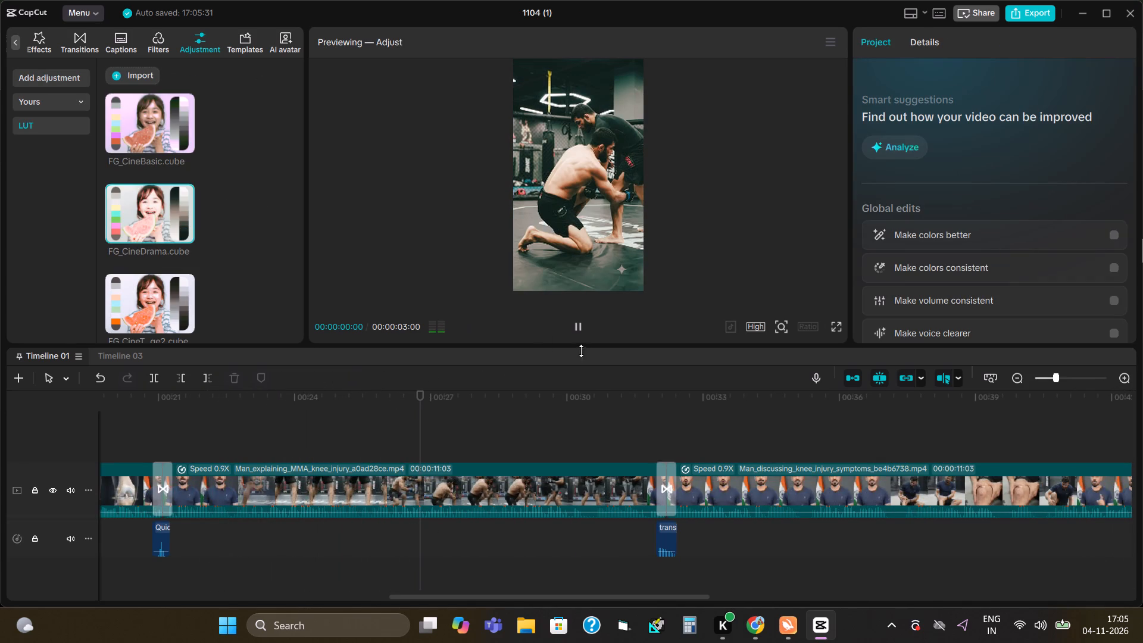
left_click(580, 326)
left_click(580, 326)
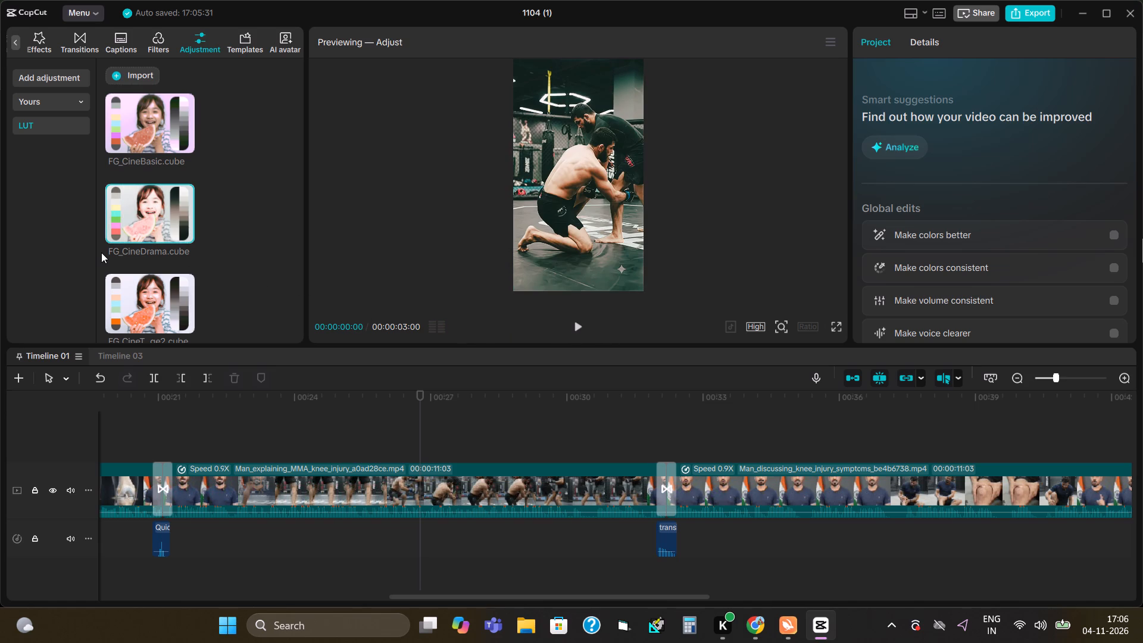
left_click(578, 326)
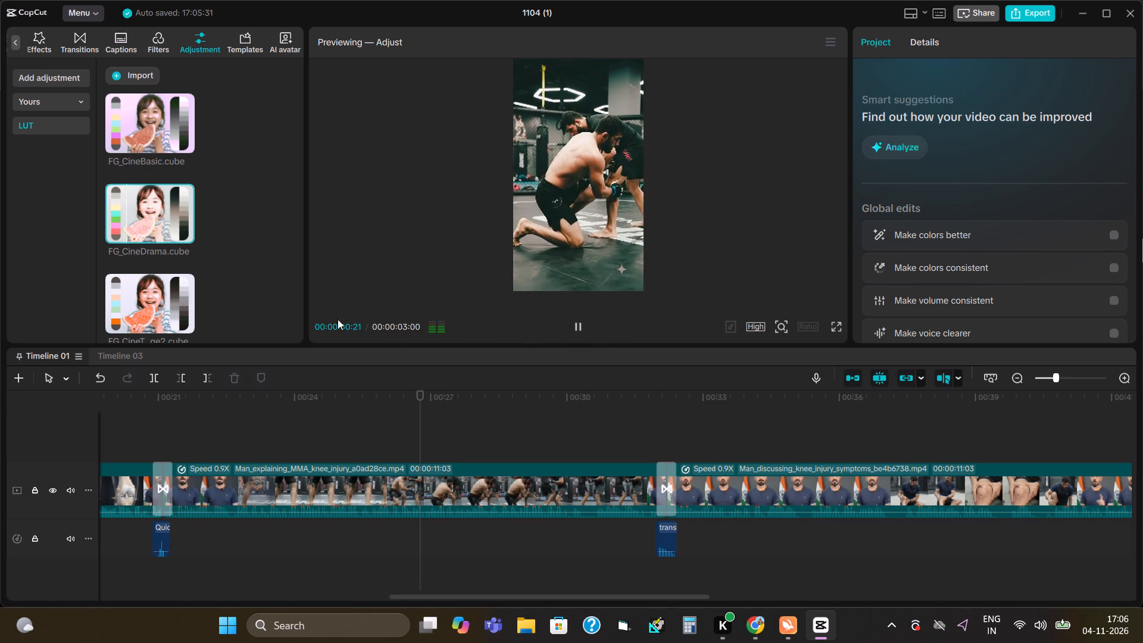
scroll(161, 280, "down", 2)
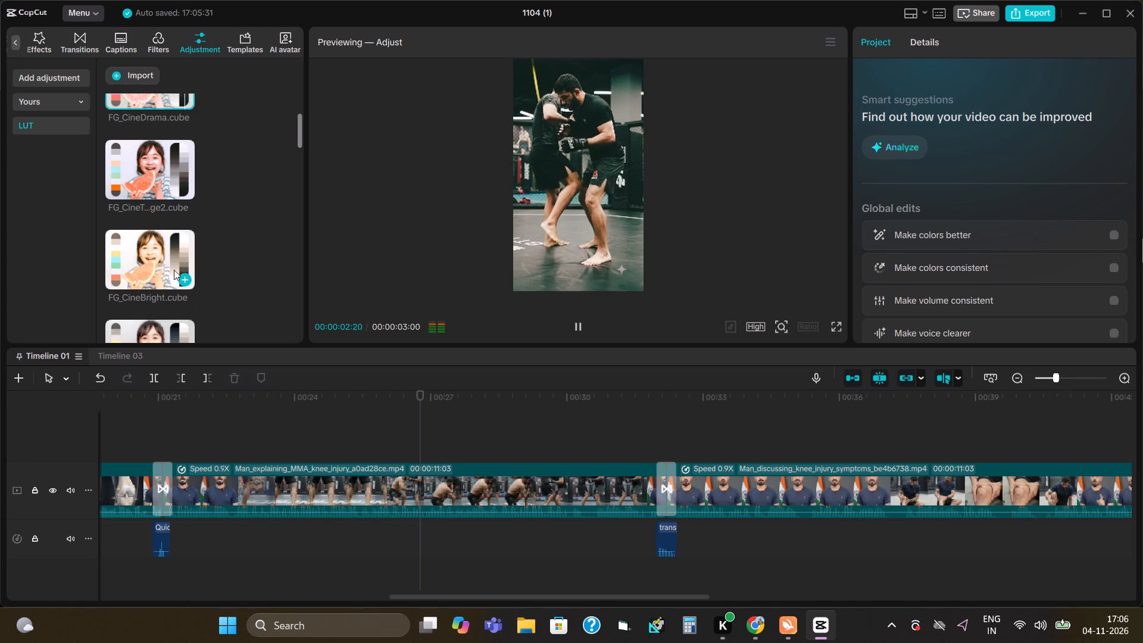
left_click(164, 171)
scroll(152, 201, "down", 2)
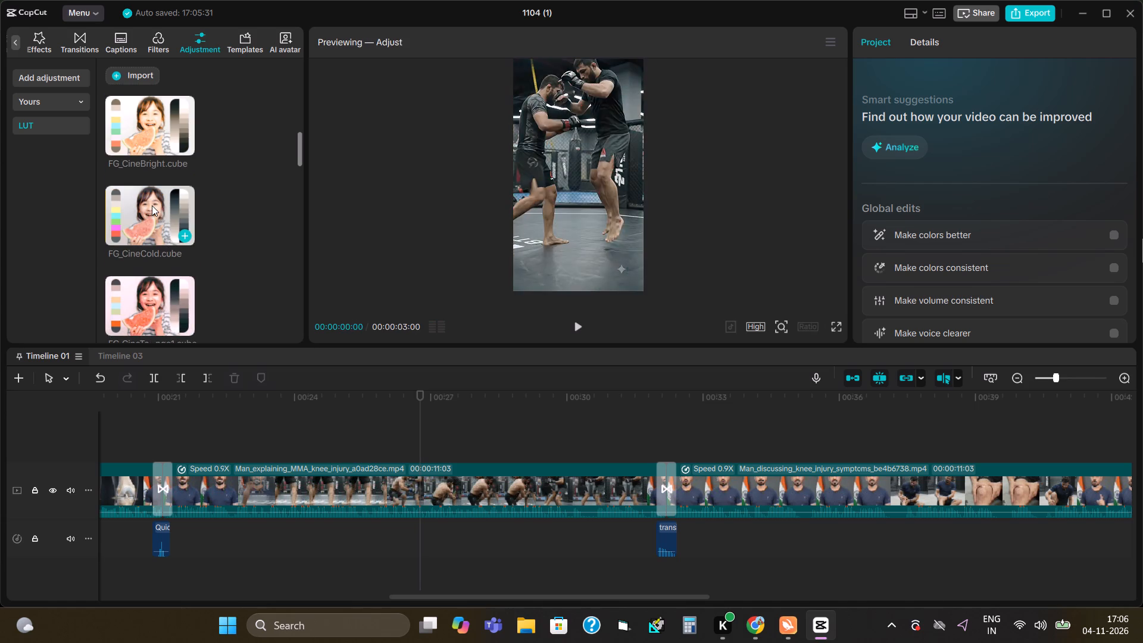
left_click(150, 208)
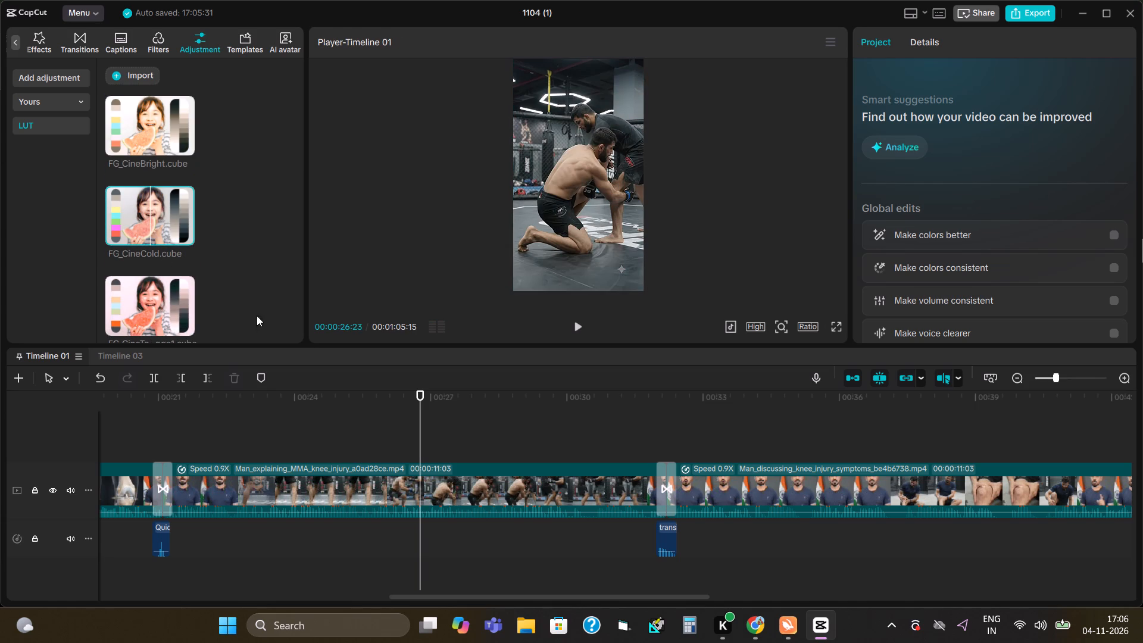
left_click(132, 217)
Add the FG_CineCold LUT as an adjustment layer above the first video clip at the start of the reel.
left_click_drag(418, 401, 0, 432)
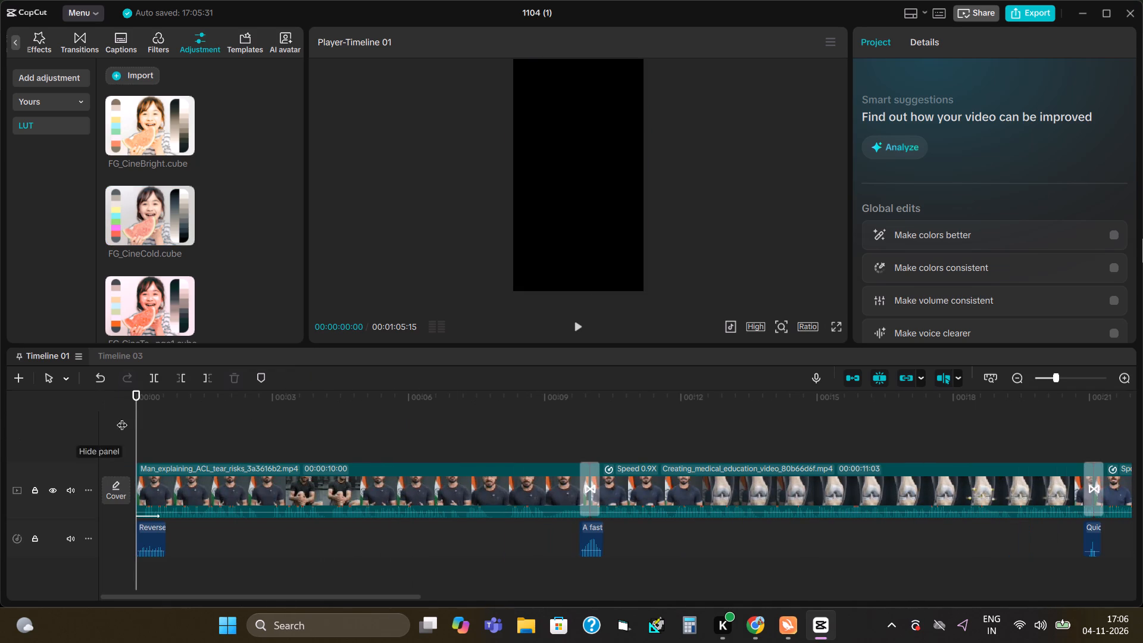
left_click(136, 222)
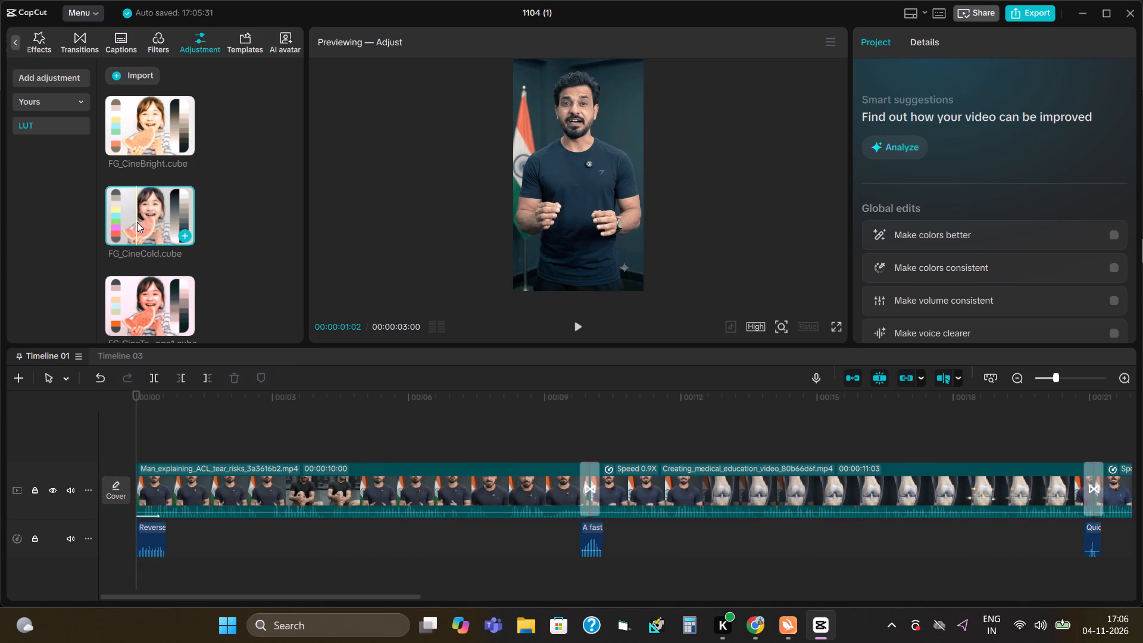
left_click_drag(140, 221, 138, 445)
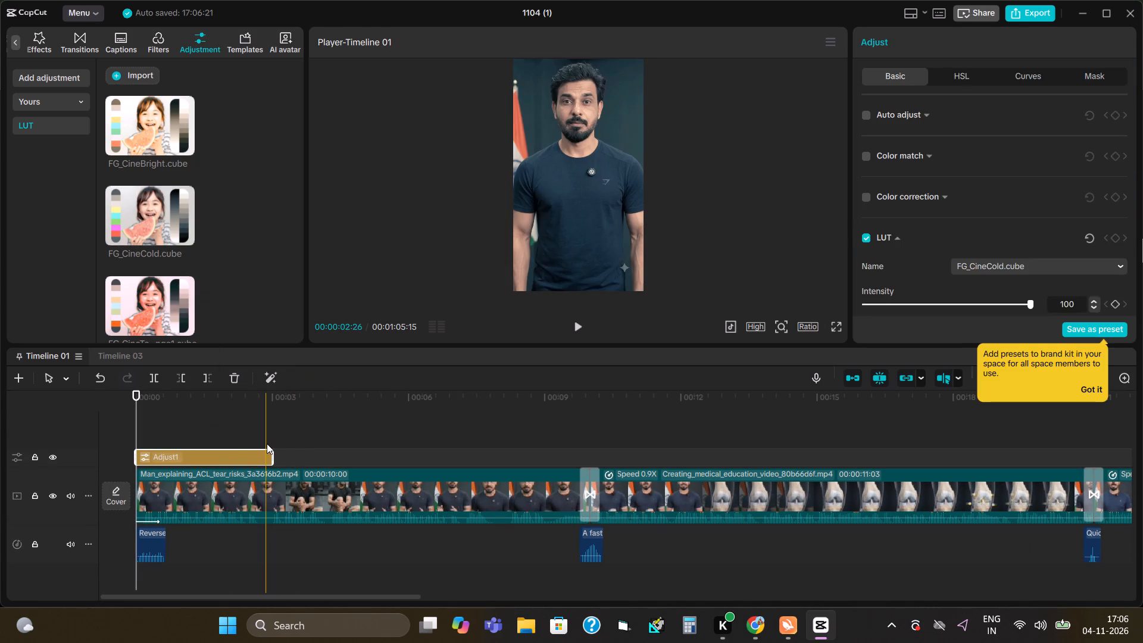
Extend the FG_CineCold adjustment layer across all six clips, ending it flush with the end of the last clip.
left_click_drag(269, 454, 529, 464)
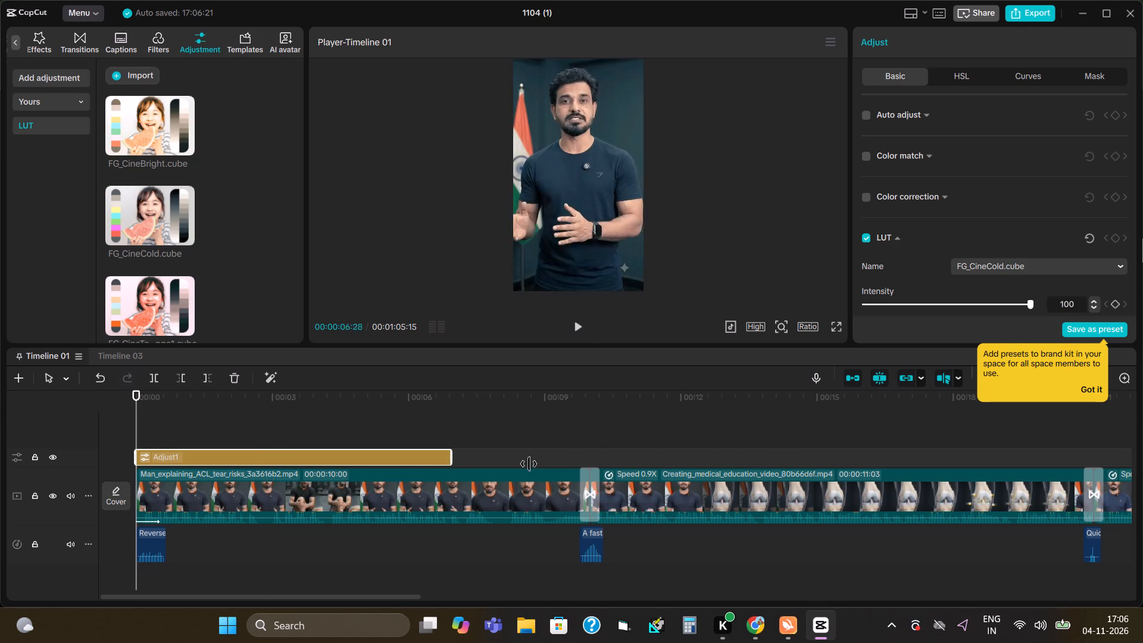
left_click_drag(529, 464, 1142, 460)
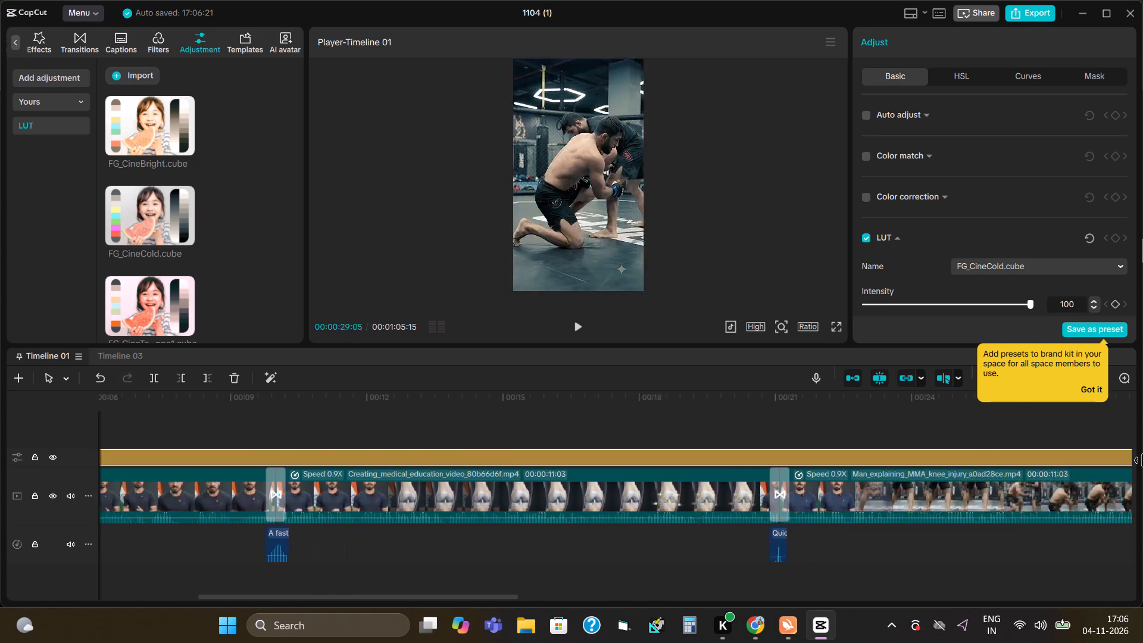
left_click_drag(1142, 460, 644, 471)
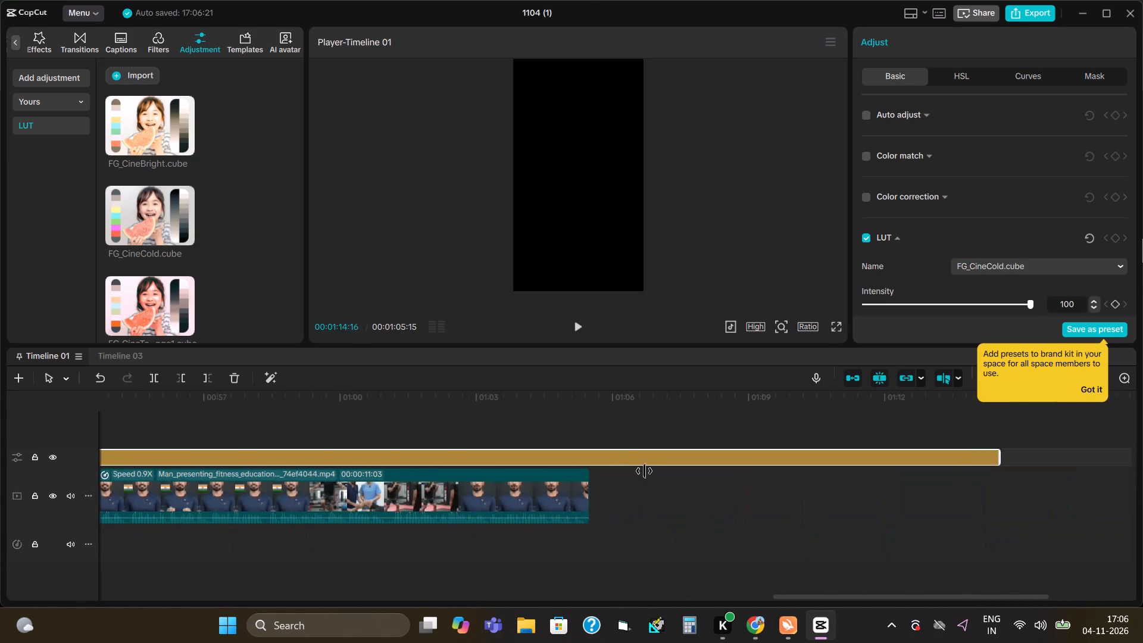
left_click_drag(644, 471, 590, 477)
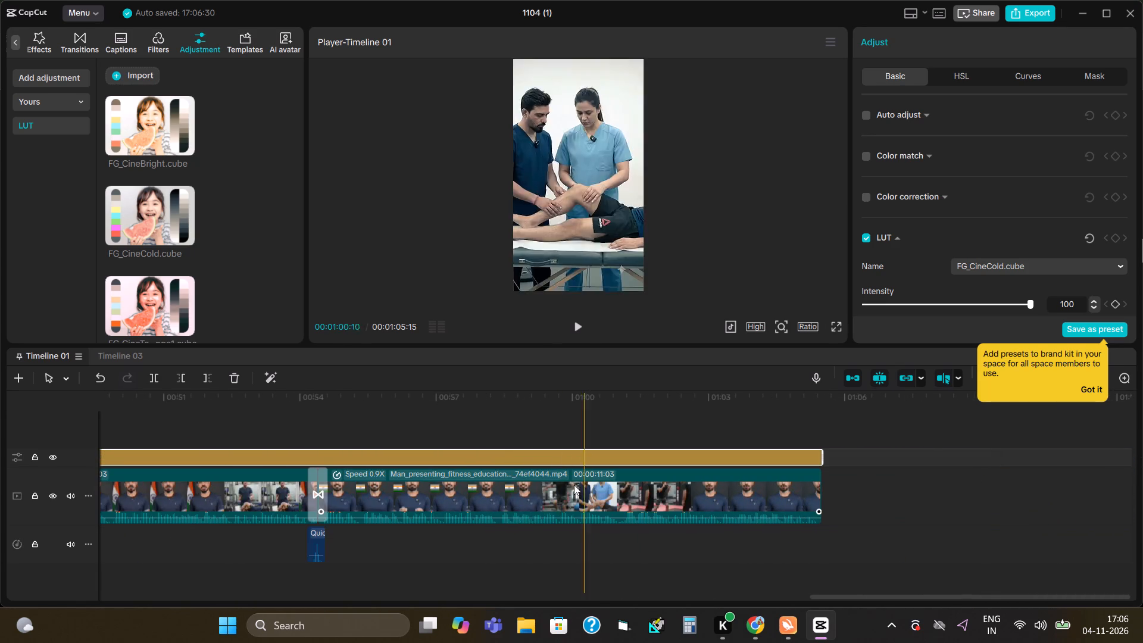
Play the color-graded reel in full screen from the beginning to review all clips and transitions, and leave full screen.
left_click(578, 323)
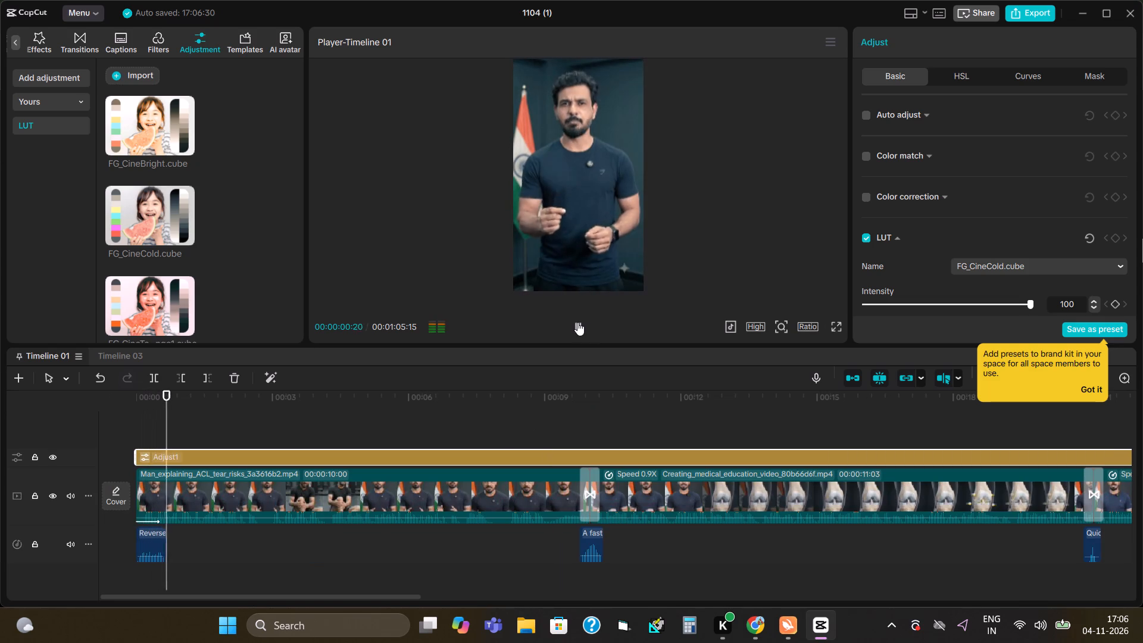
left_click(841, 333)
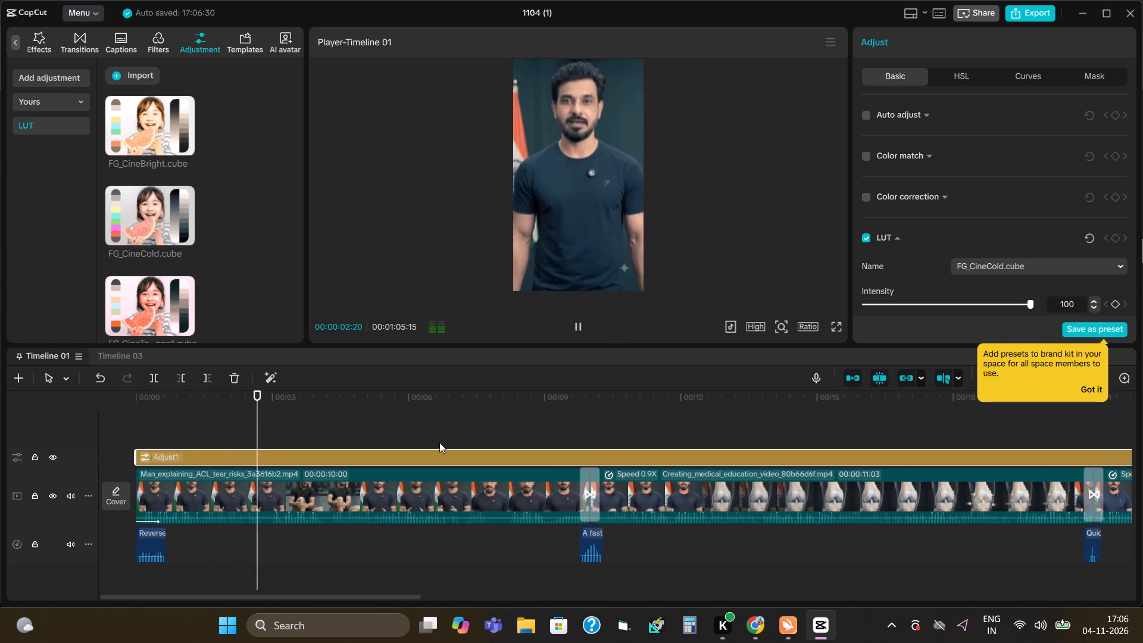
left_click(839, 329)
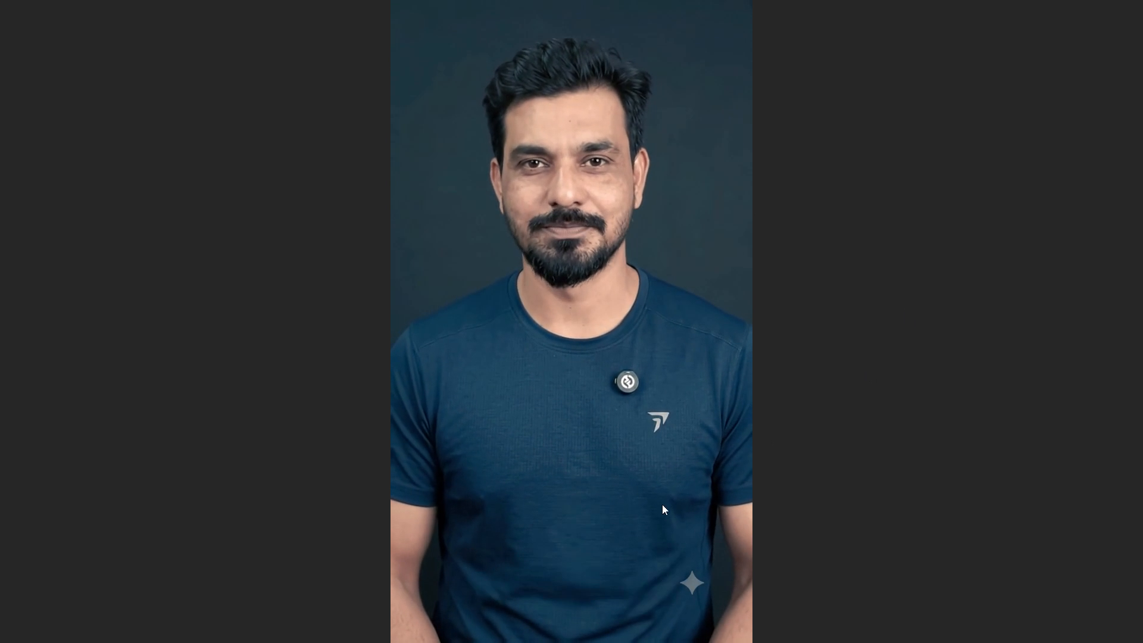
left_click(641, 542)
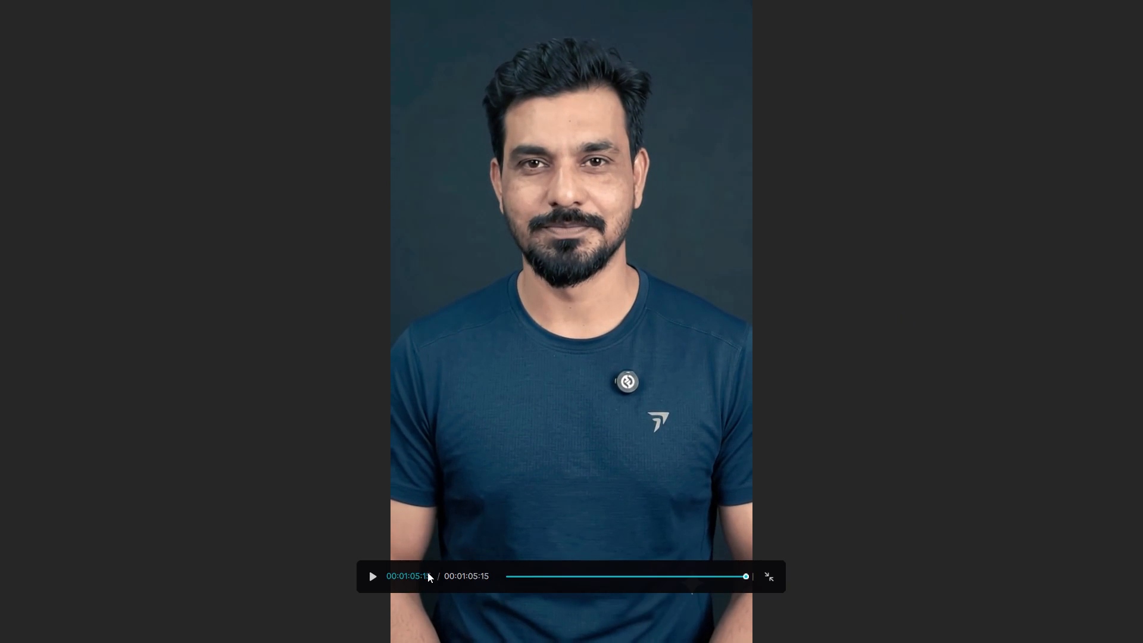
left_click(374, 575)
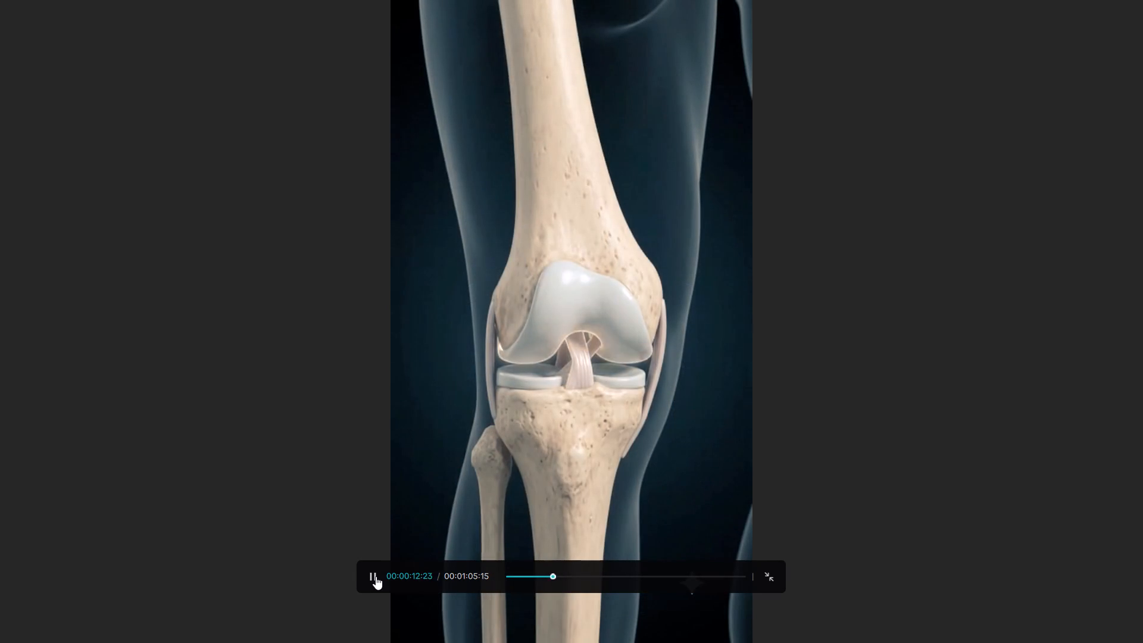
left_click(772, 578)
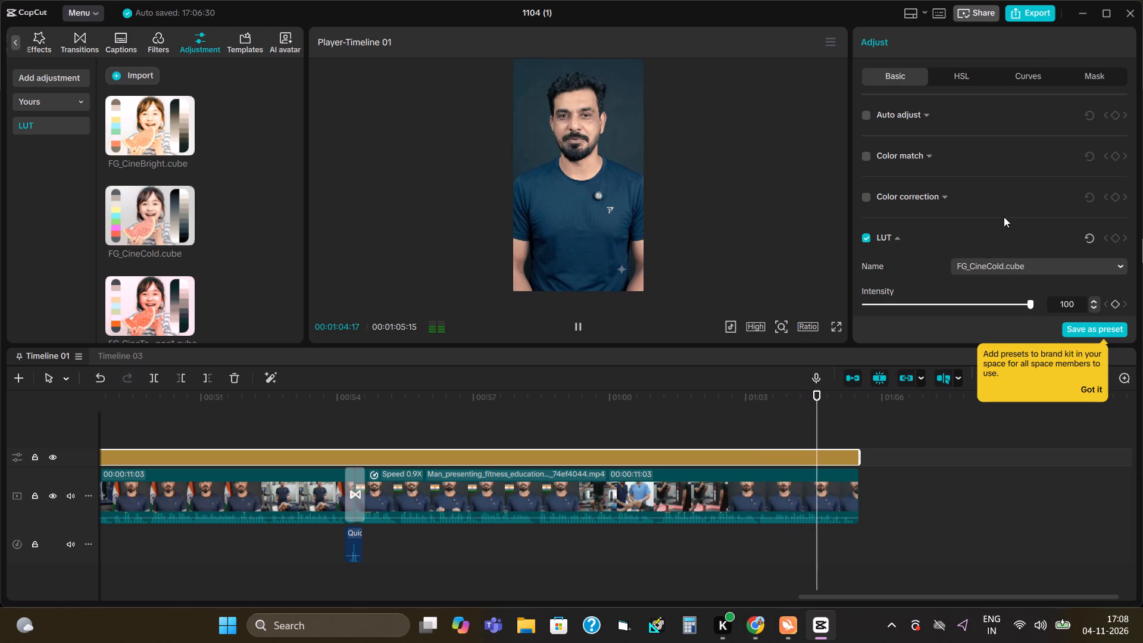
Export the reel as 1104 (1) with the watermark removed, in 720P, HEVC, mp4 format at 30fps.
left_click(1045, 10)
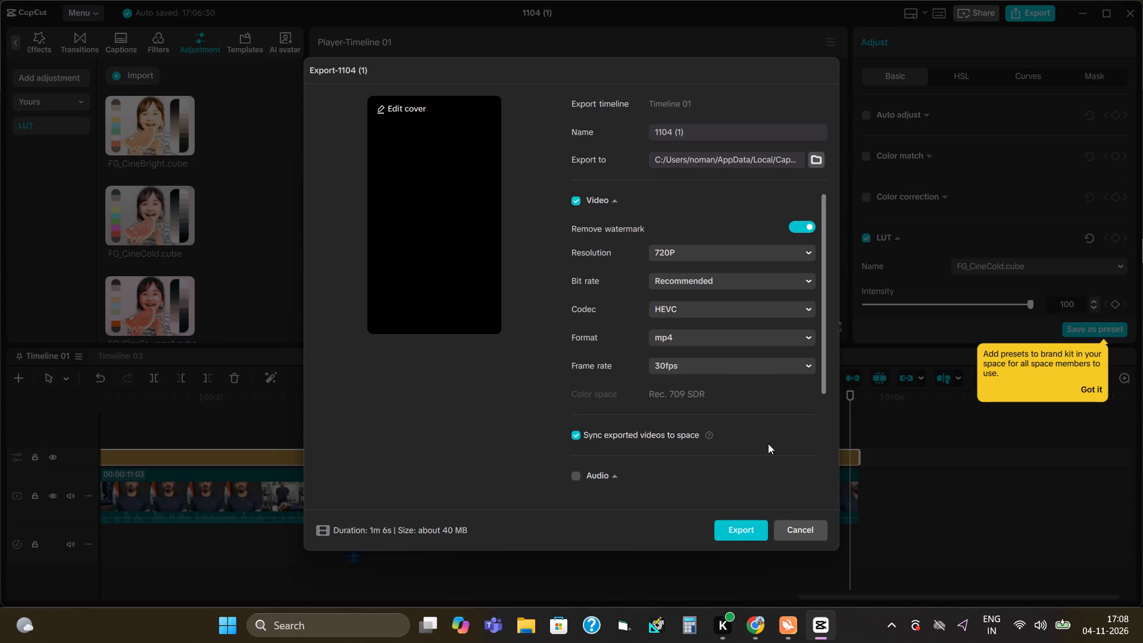